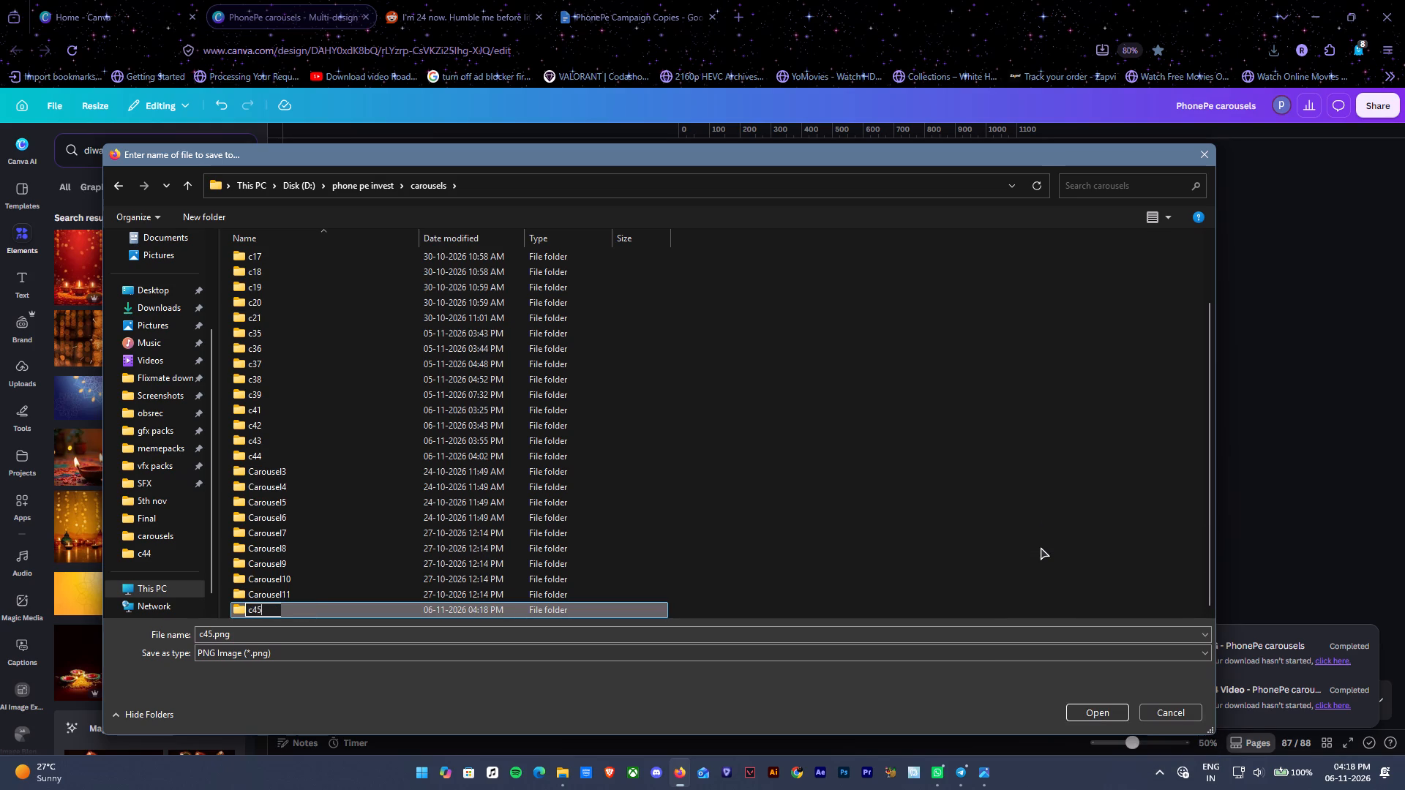
Finish naming the new c45 folder inside carousels and open it as the save location.
click(1041, 546)
double_click(324, 465)
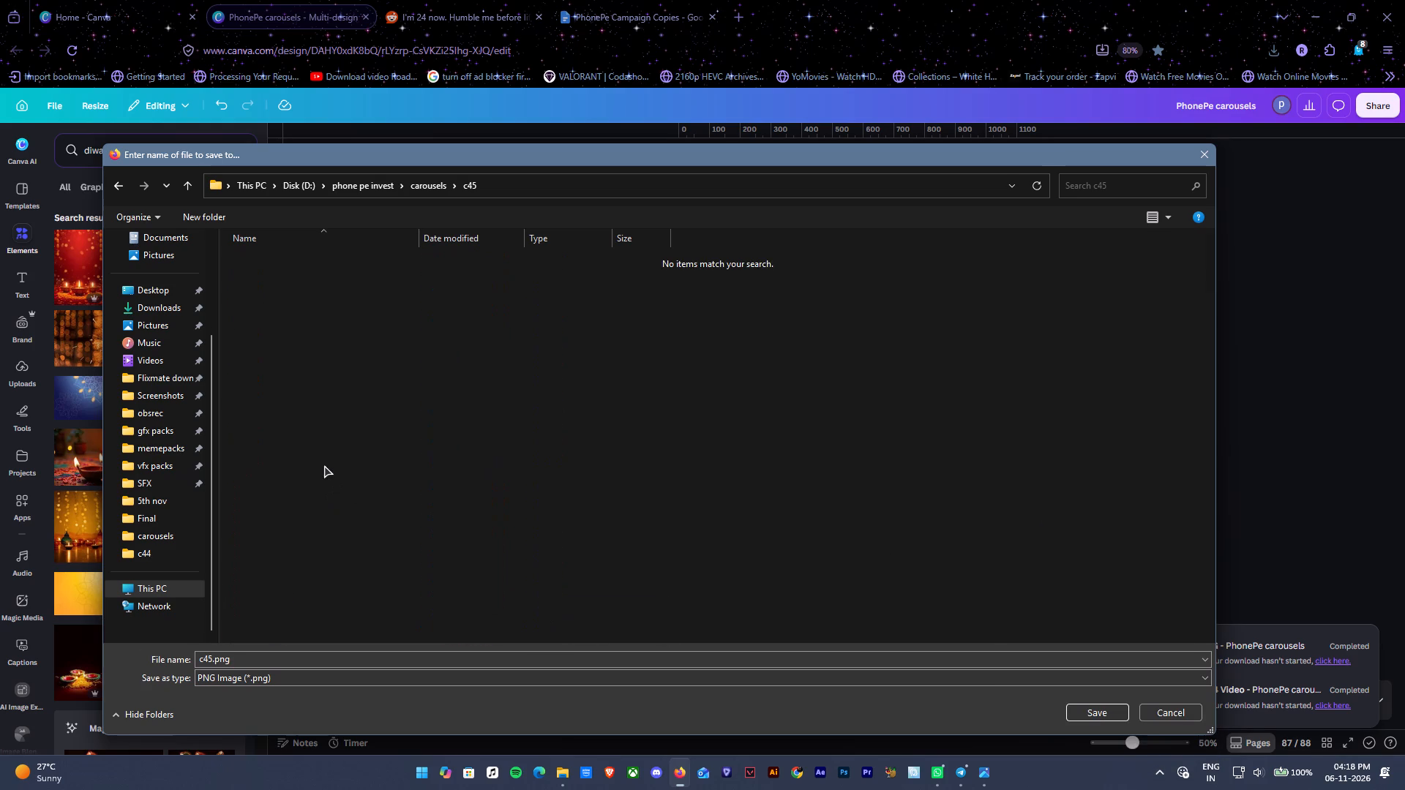
Replace the PNG image's file name with one beginning with "slide".
click(273, 658)
text(slide)
key(space)
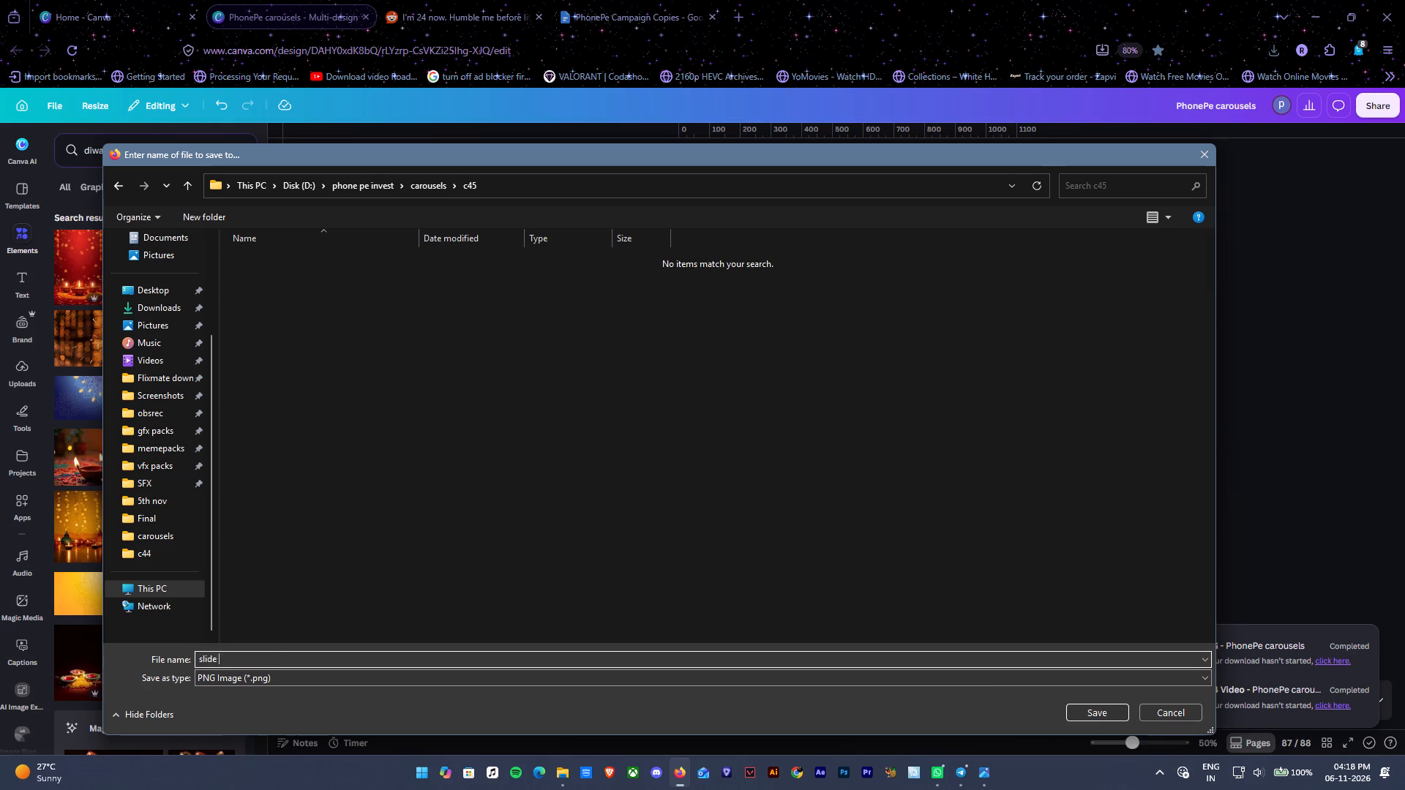
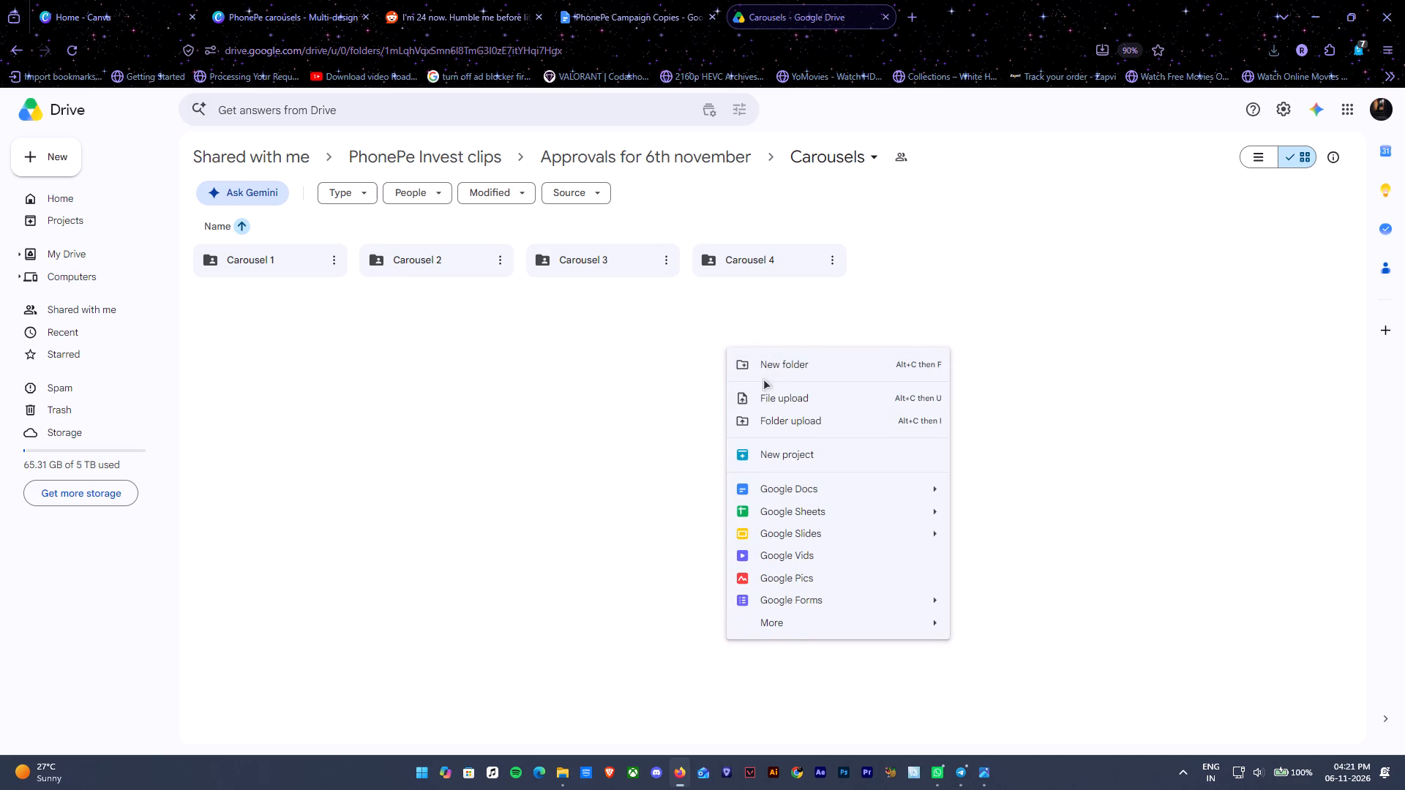
Check the contents of Carousel 4, and upload the local c45 folder from phone pe invest > carousels into the shared Carousels folder.
double_click(782, 258)
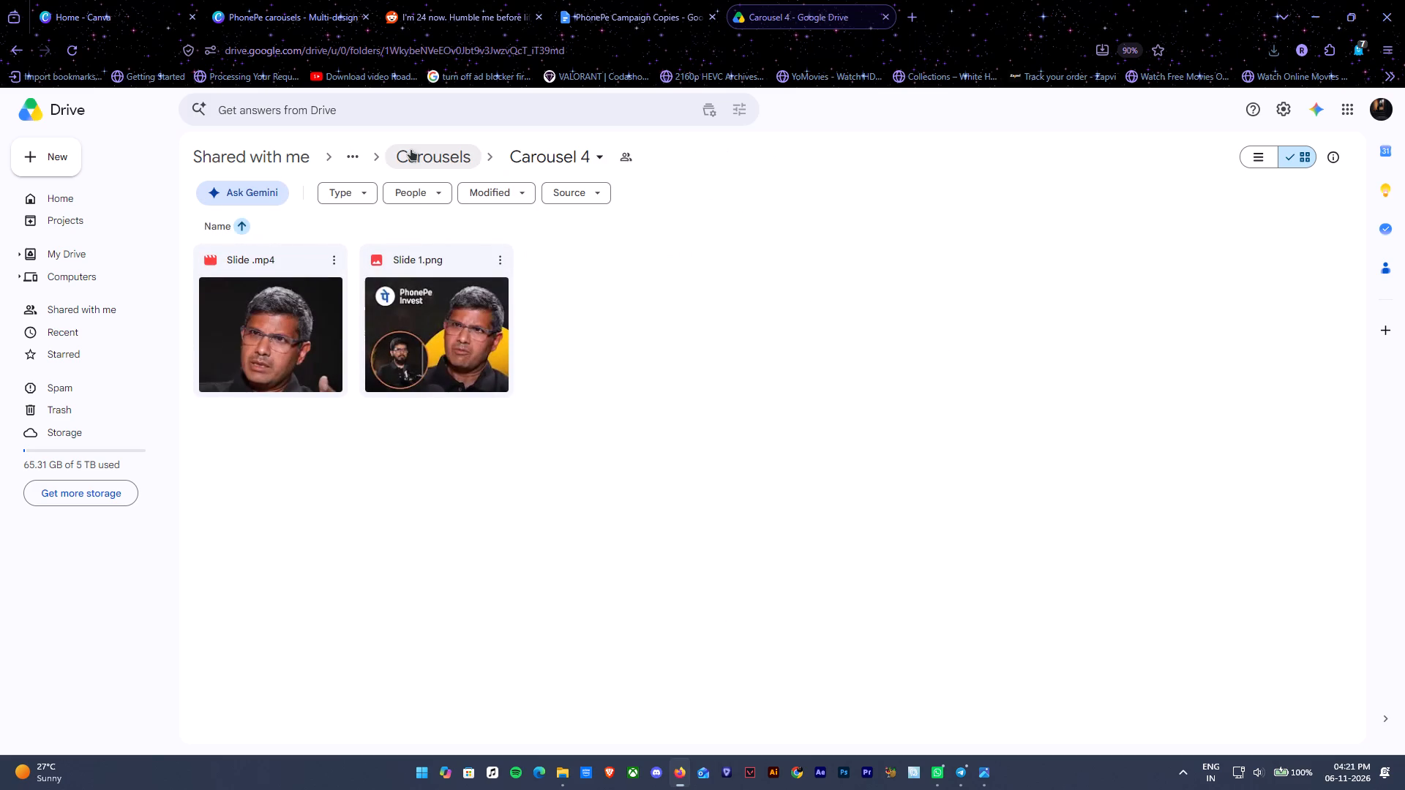
click(411, 148)
right_click(677, 339)
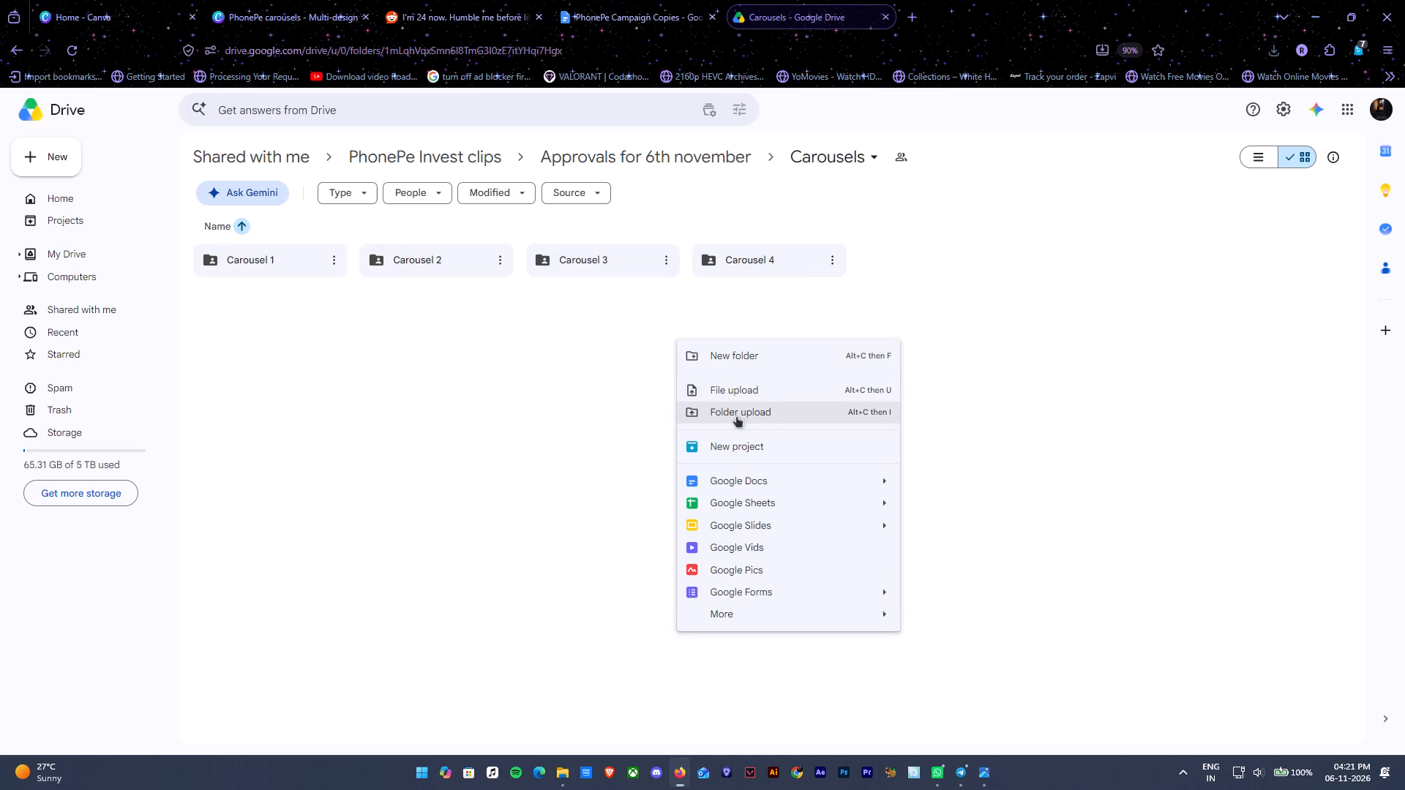
click(736, 416)
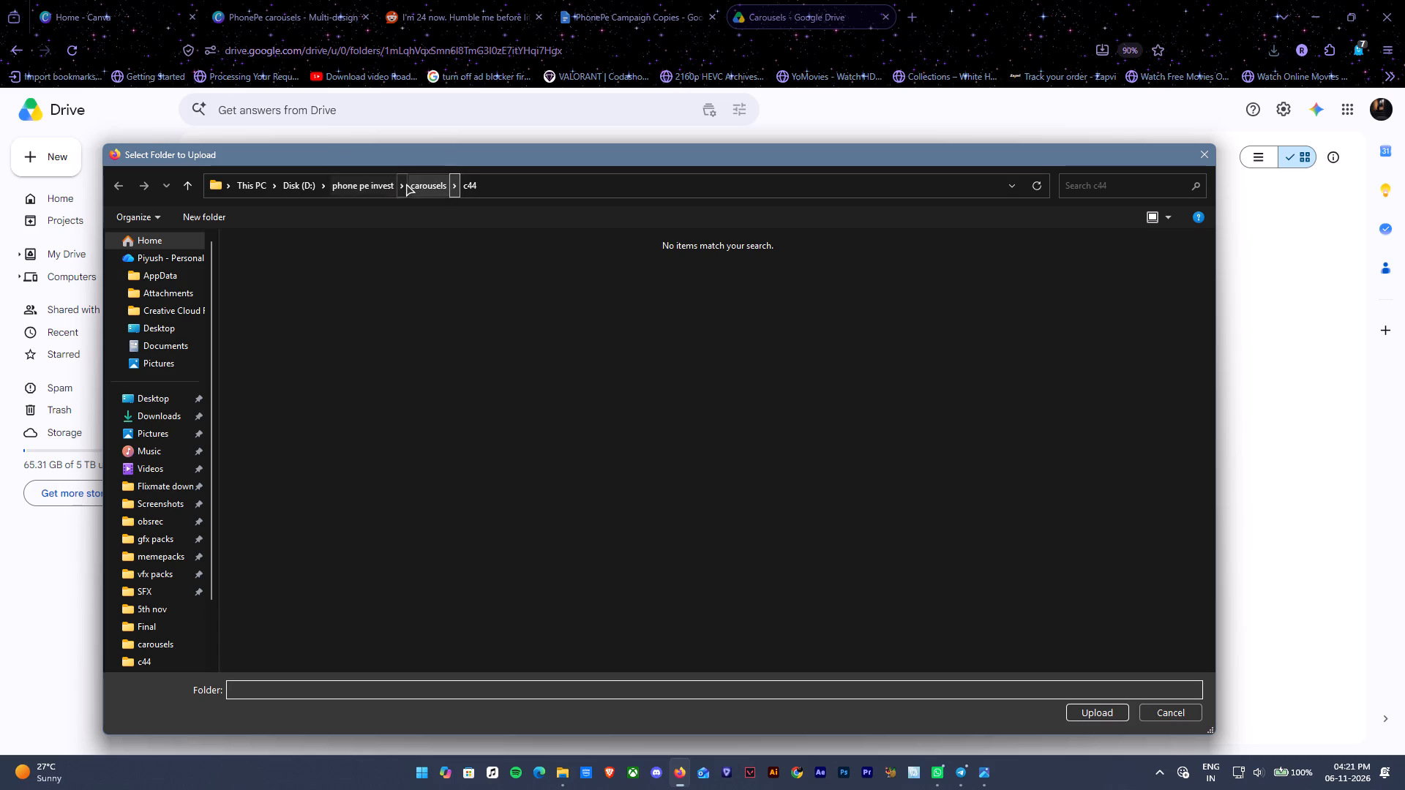
click(424, 184)
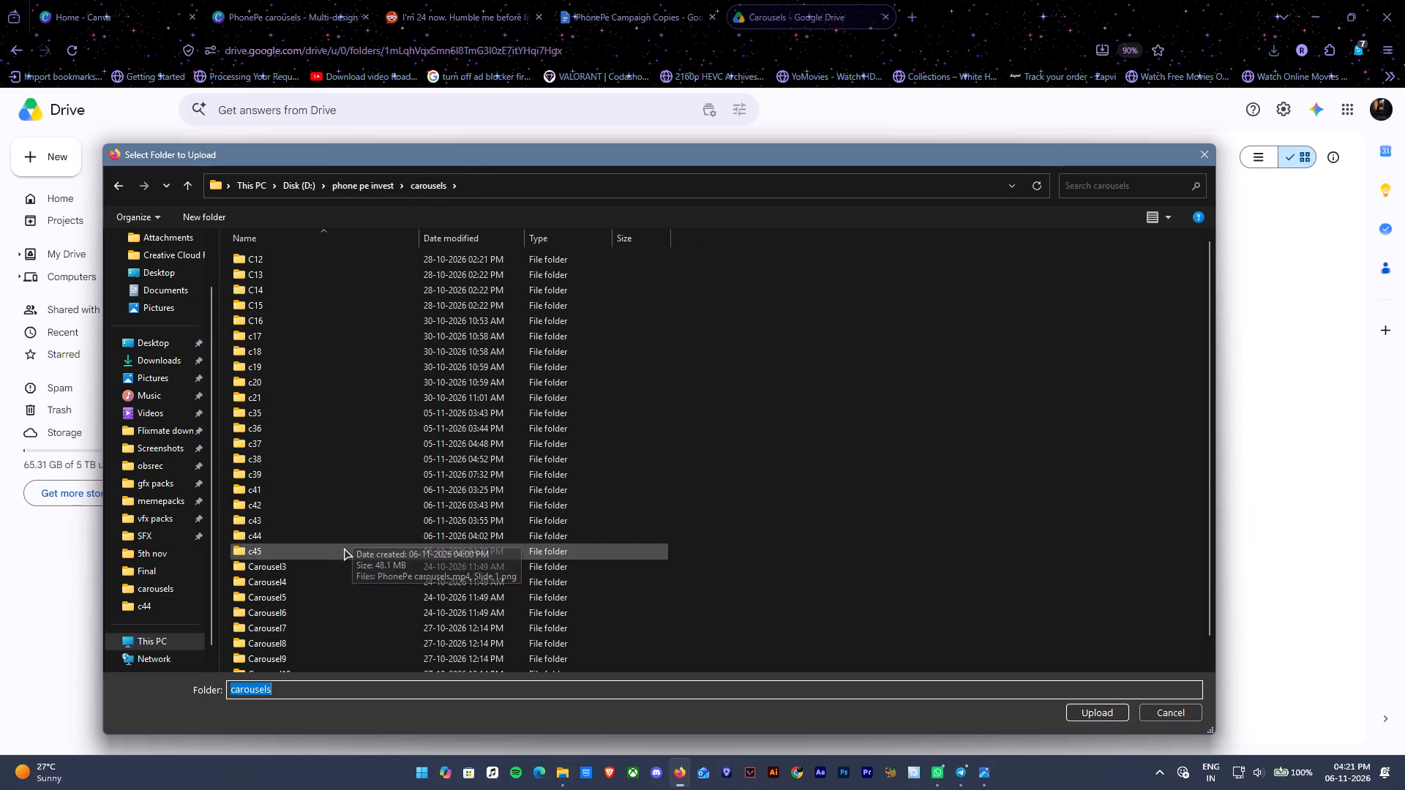
click(344, 548)
click(1112, 719)
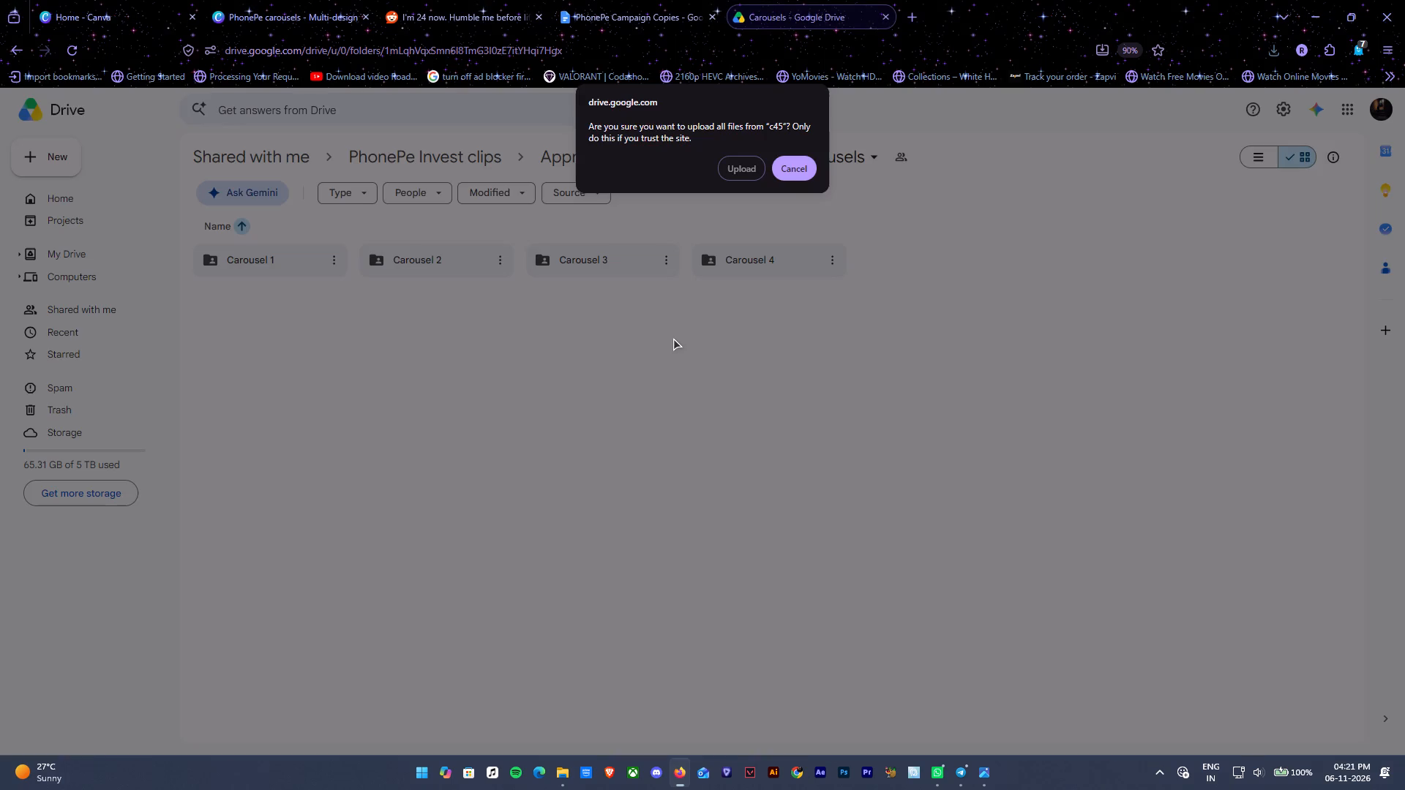
click(749, 167)
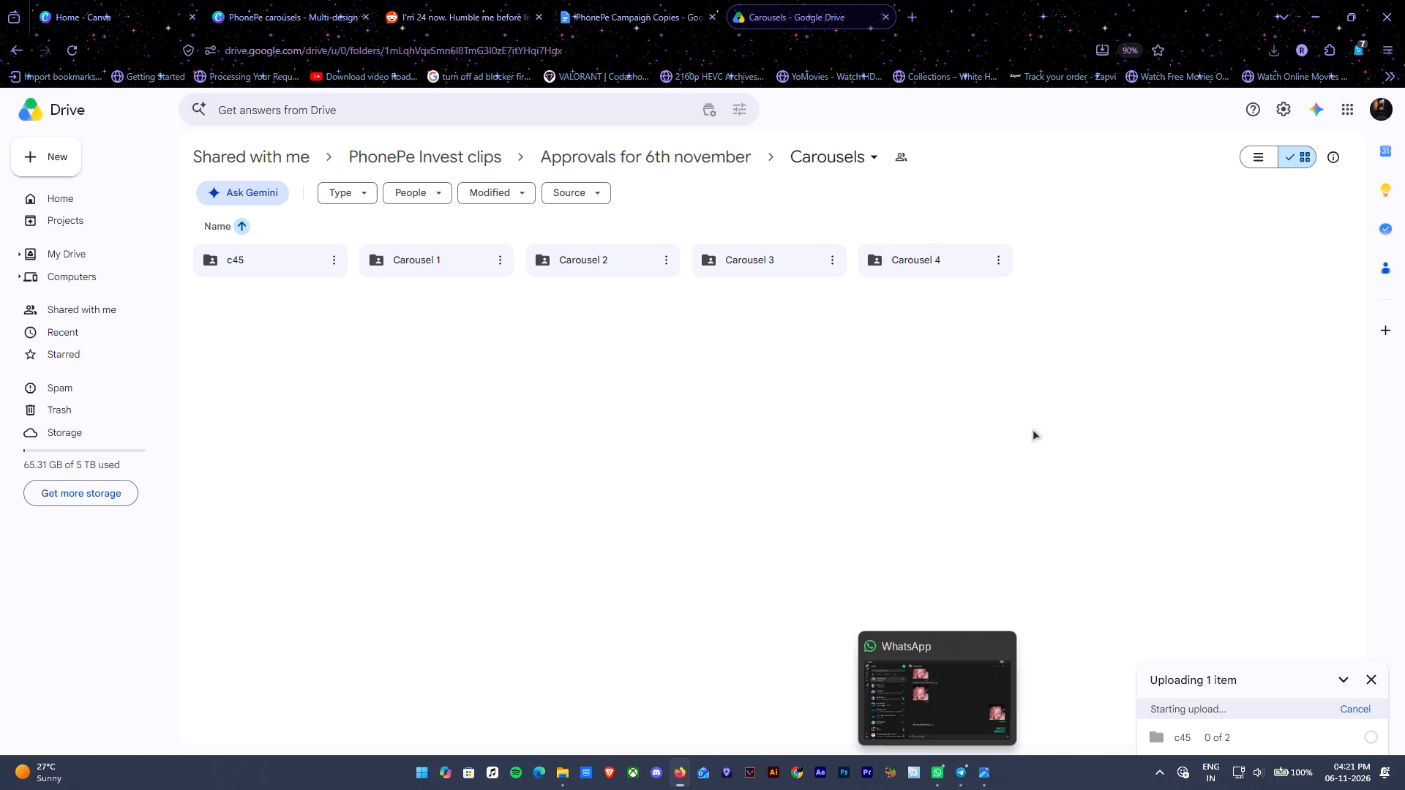
Rename the uploaded c45 folder as Carousel 5 and open it.
click(338, 254)
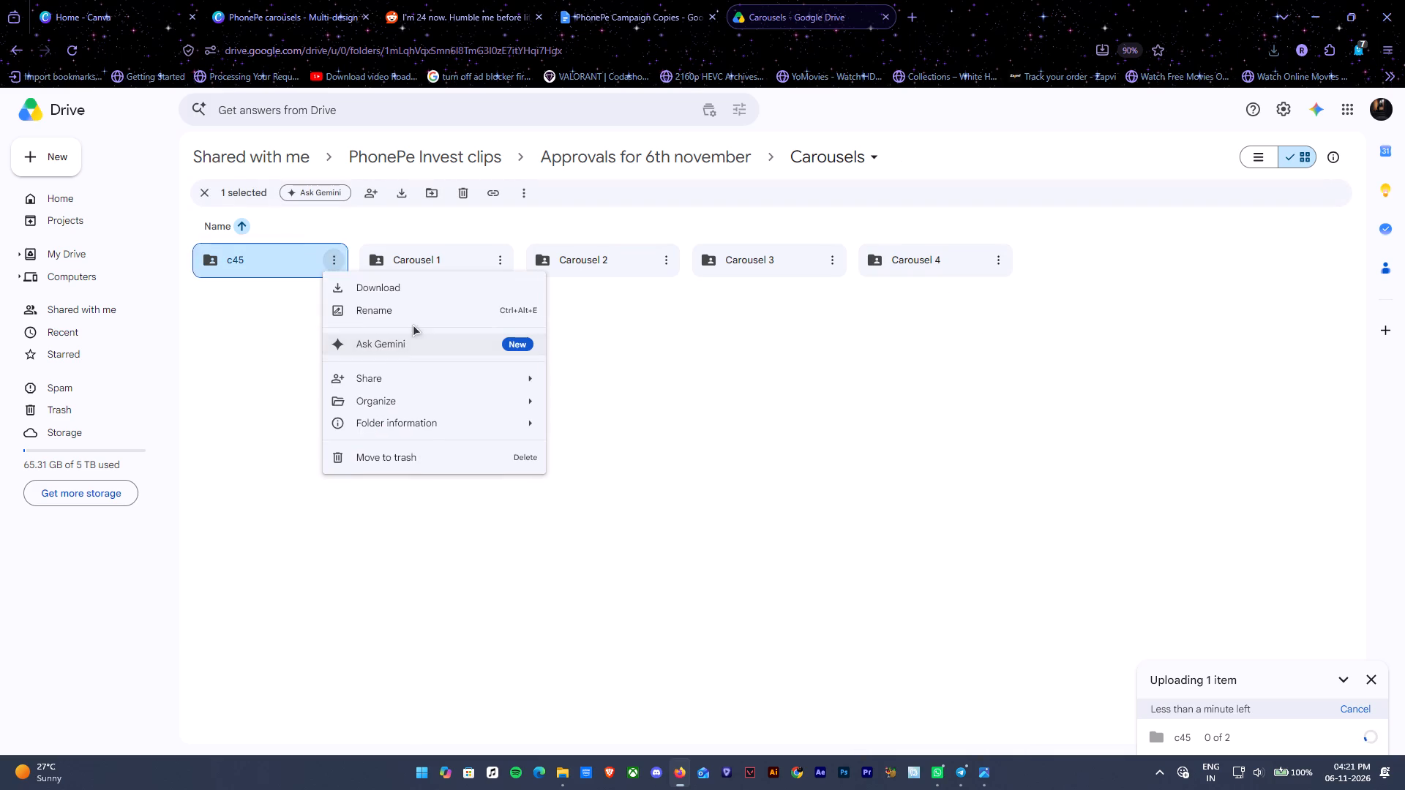
click(412, 318)
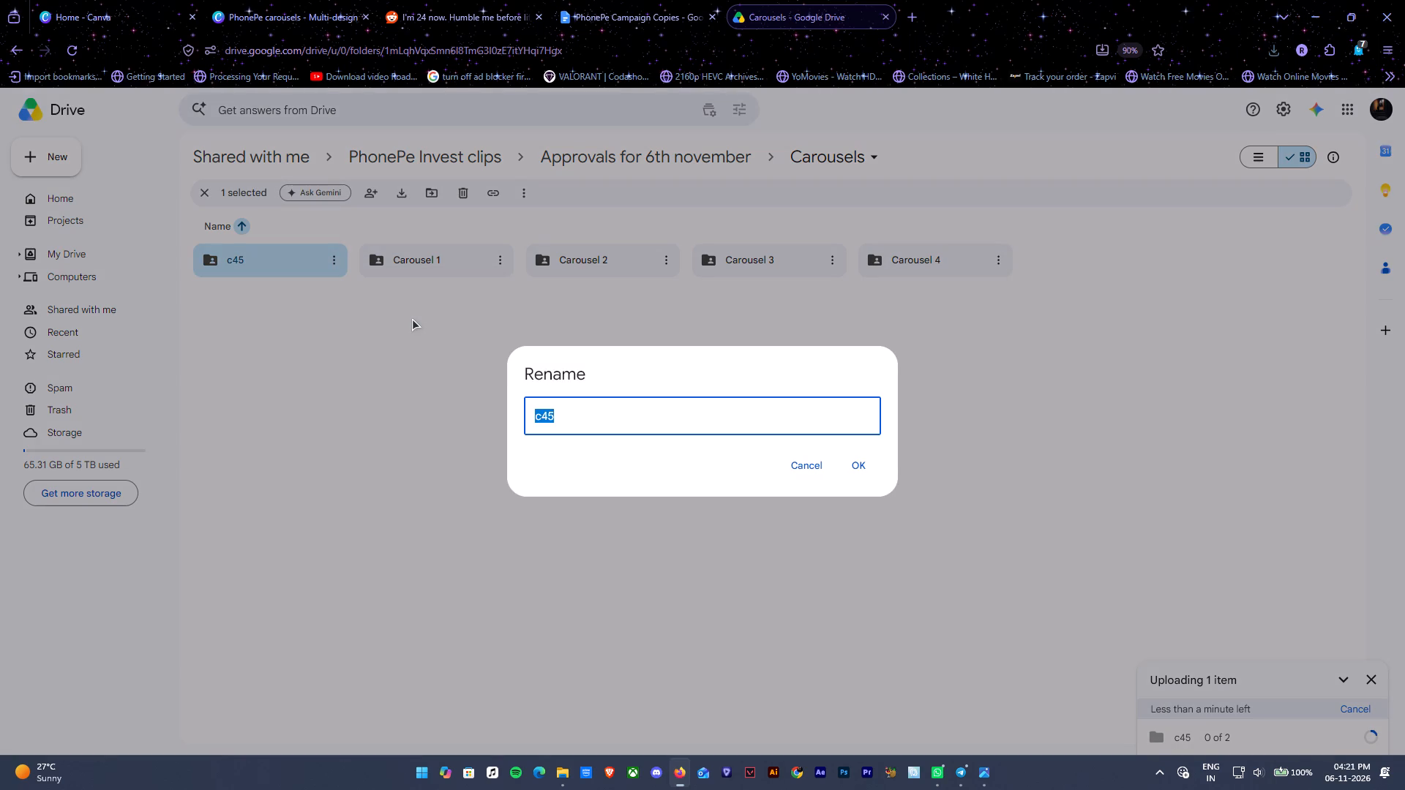
text(Carou)
text(sel 5)
click(861, 466)
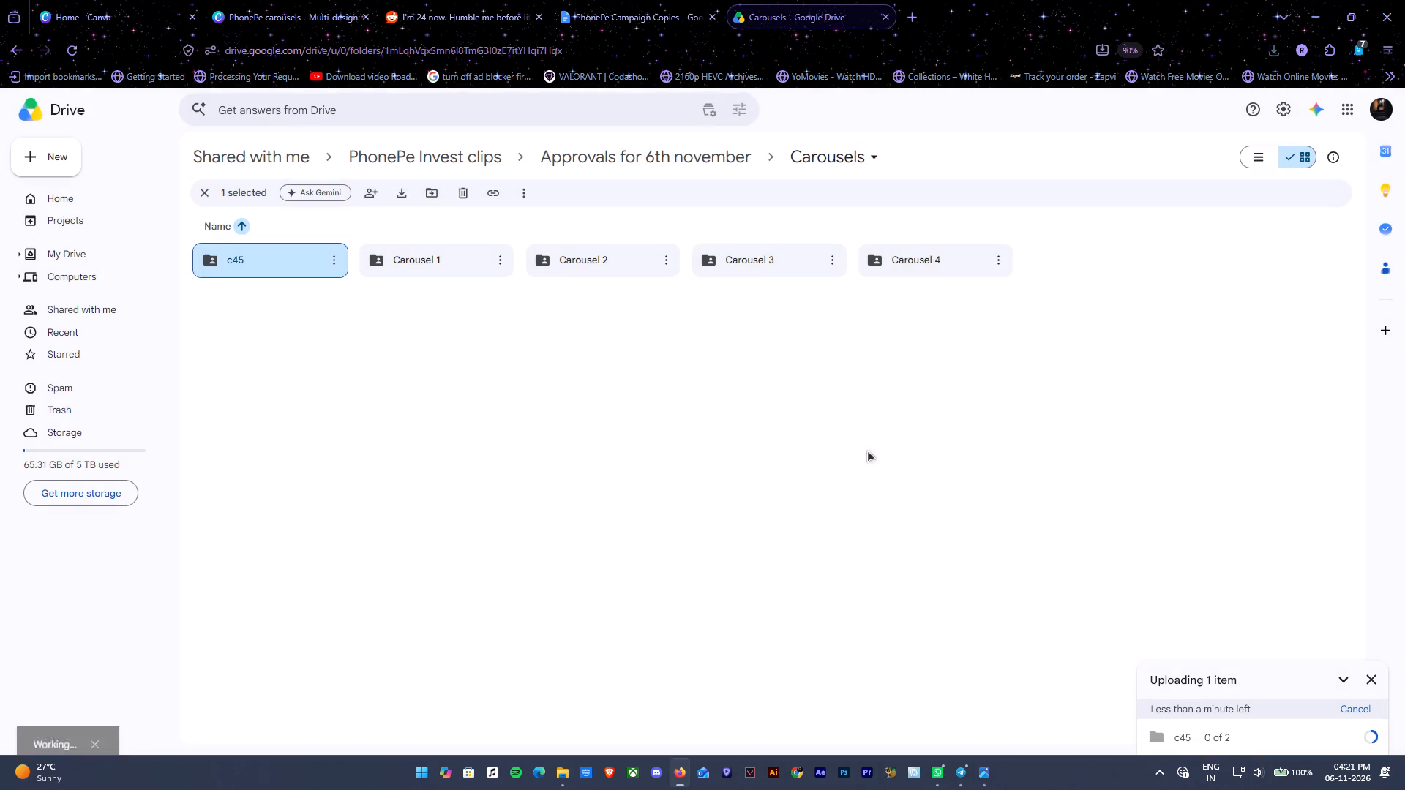
double_click(938, 269)
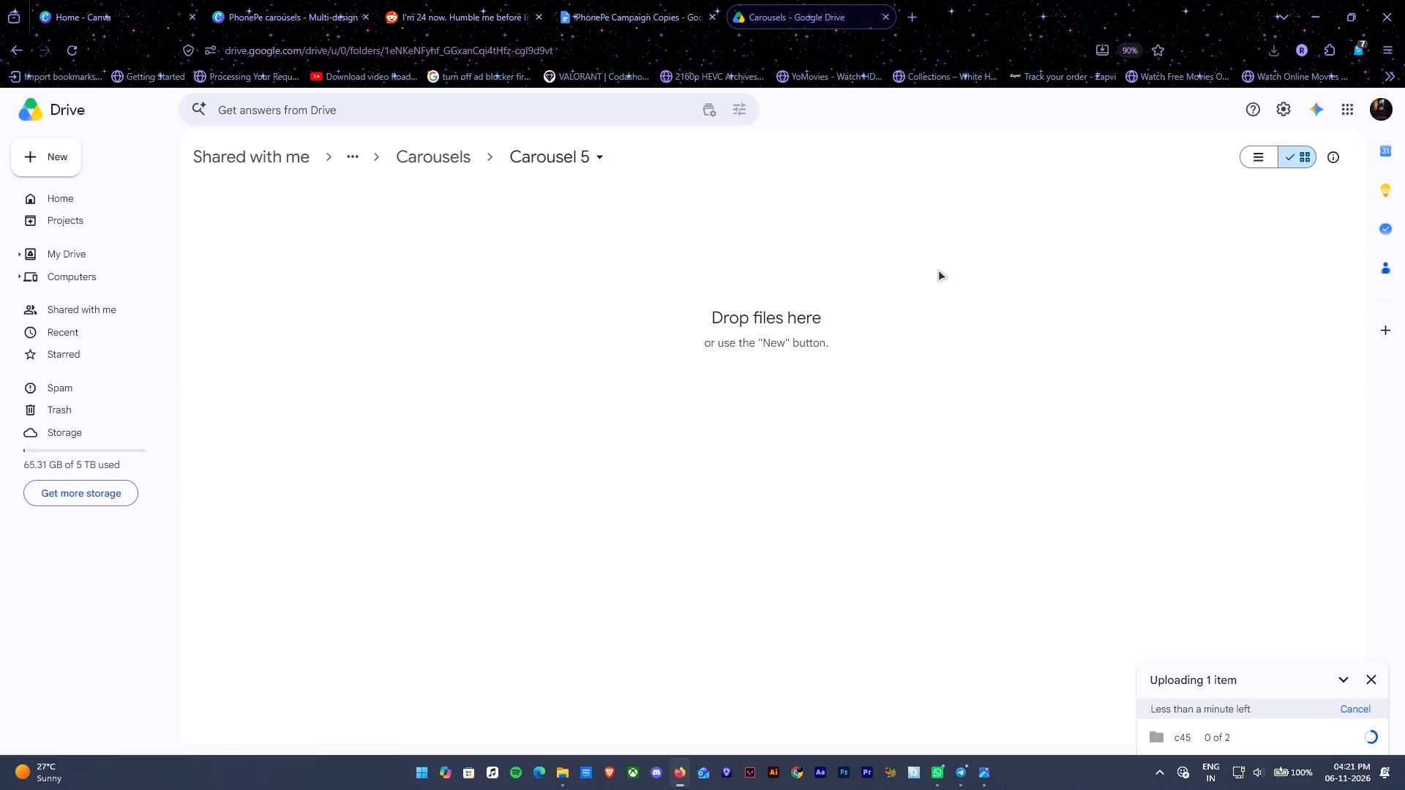
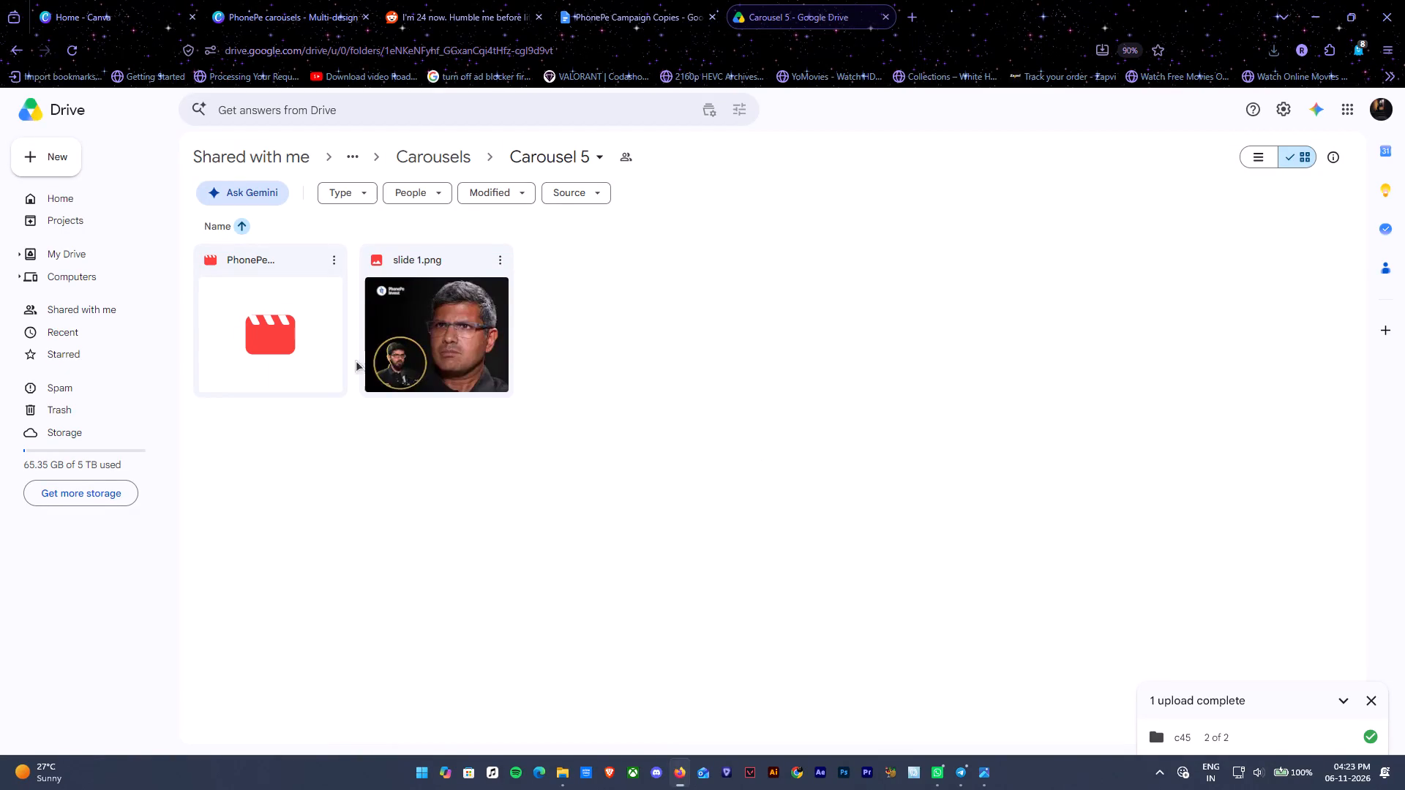
Rename the PhonePe carousels video in the Carousel 5 folder as Slide2.mp4.
click(335, 254)
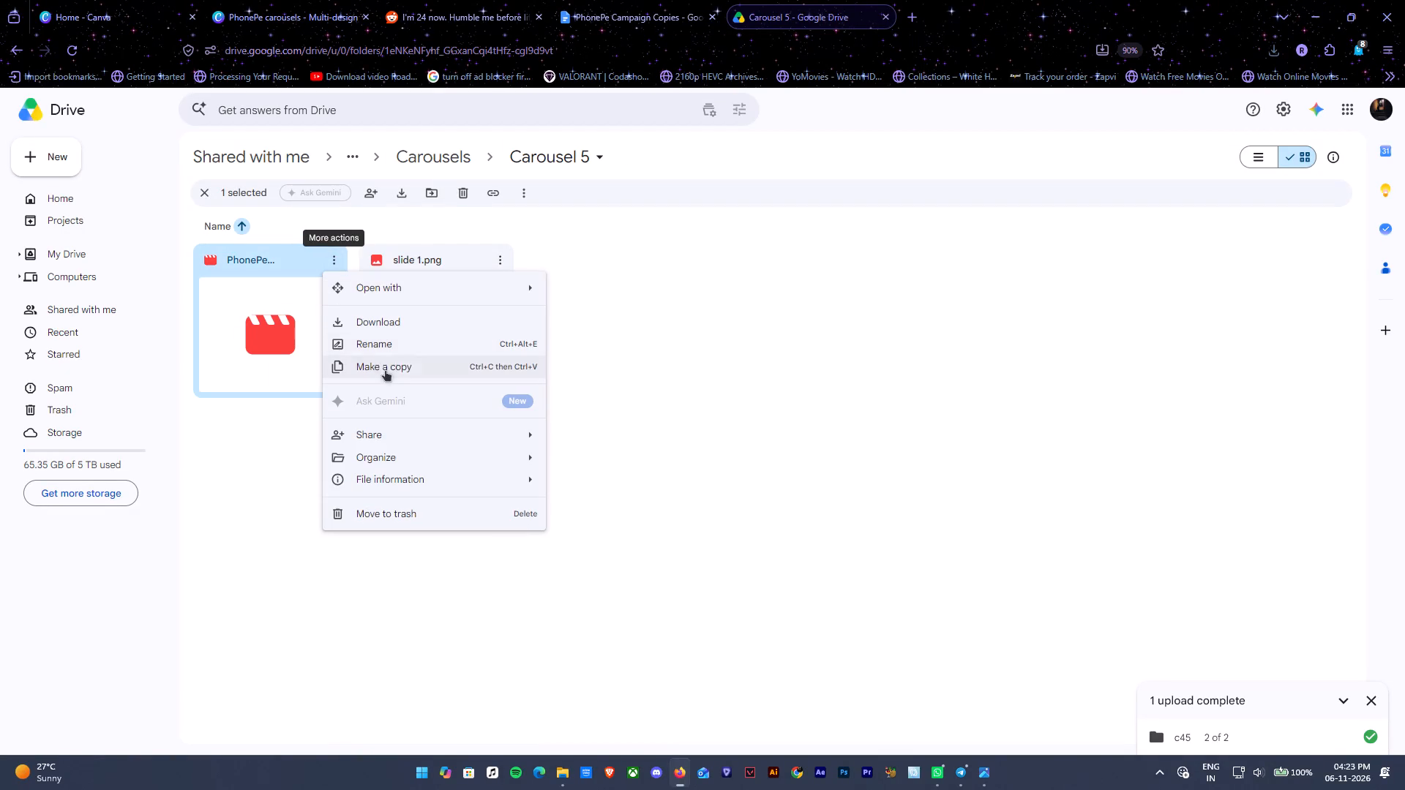
click(389, 339)
text(Slide)
key(2)
click(852, 455)
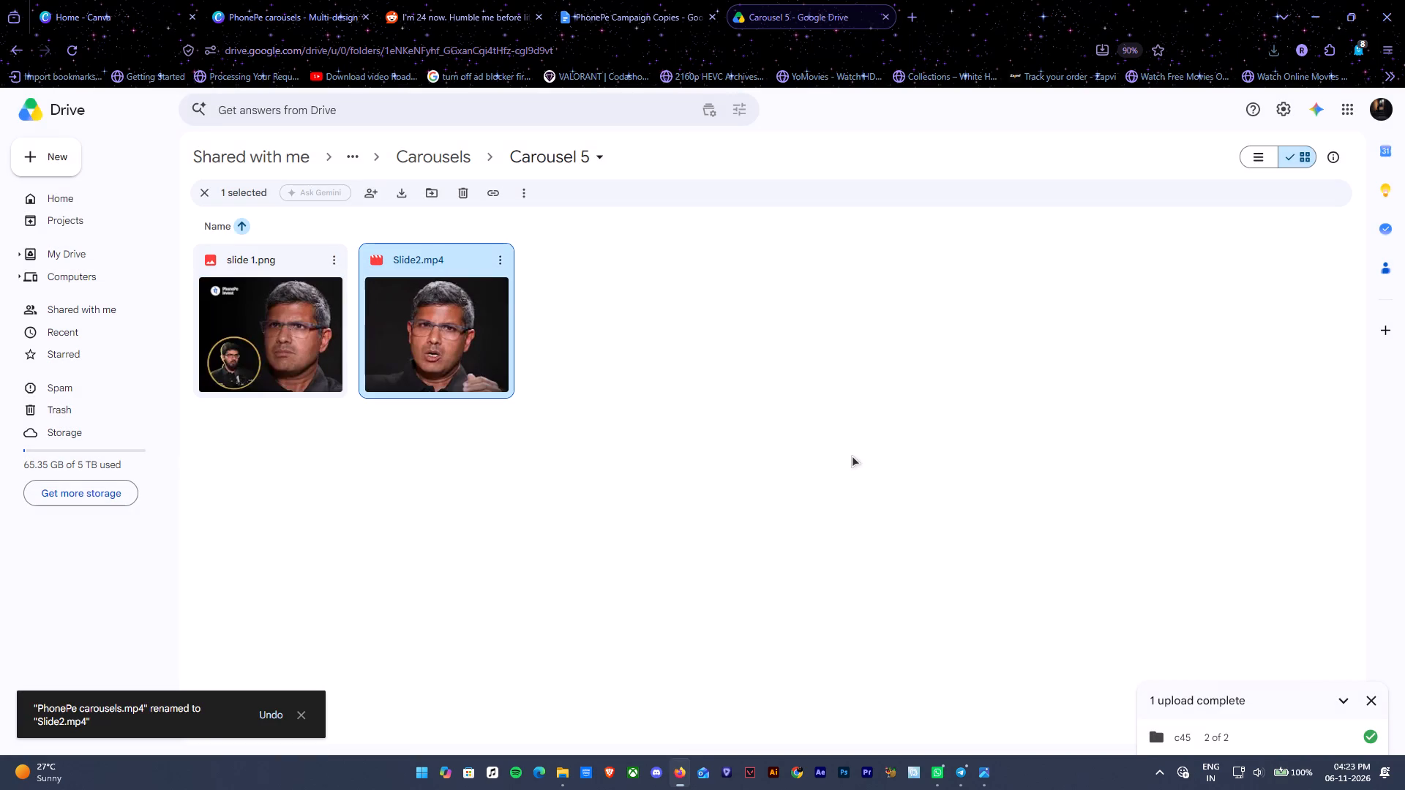
click(852, 455)
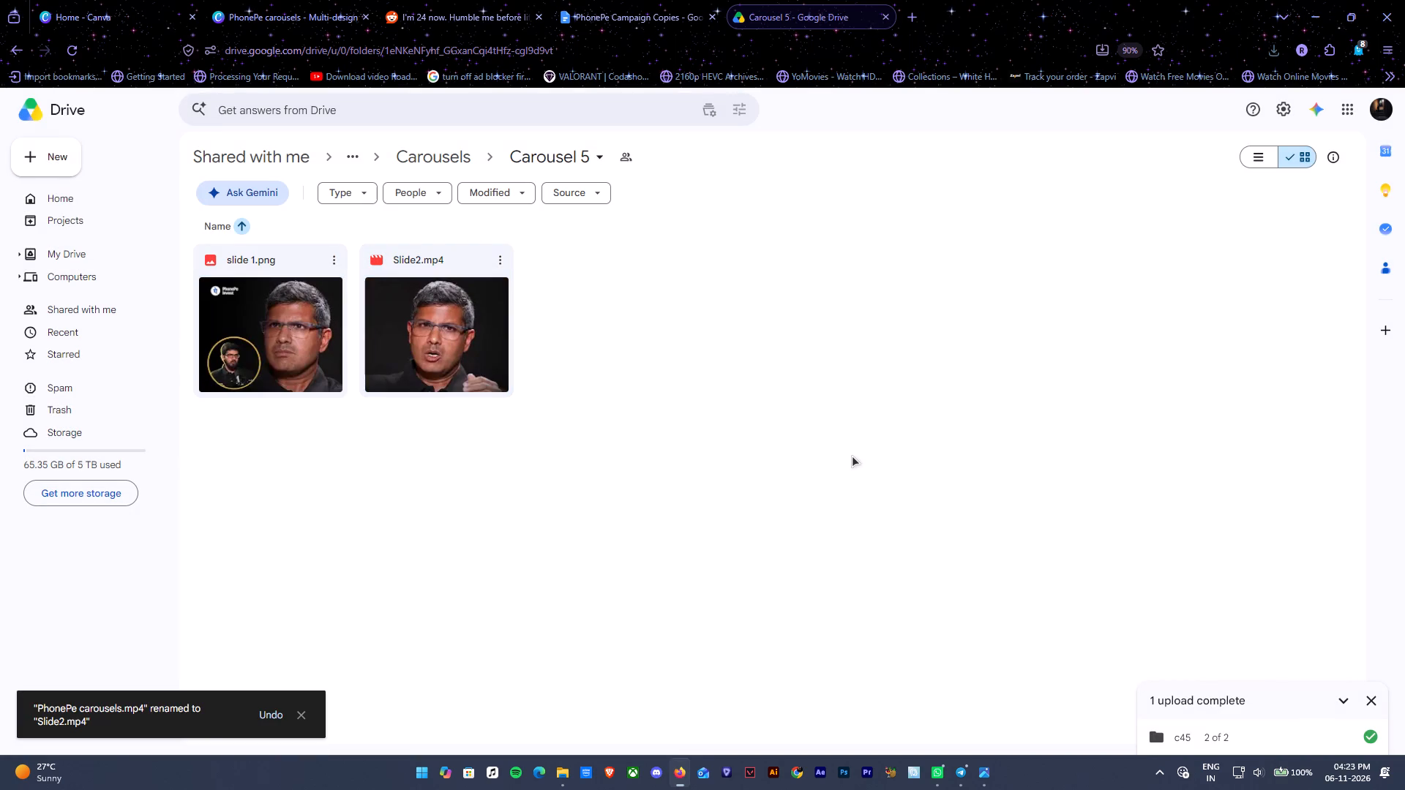
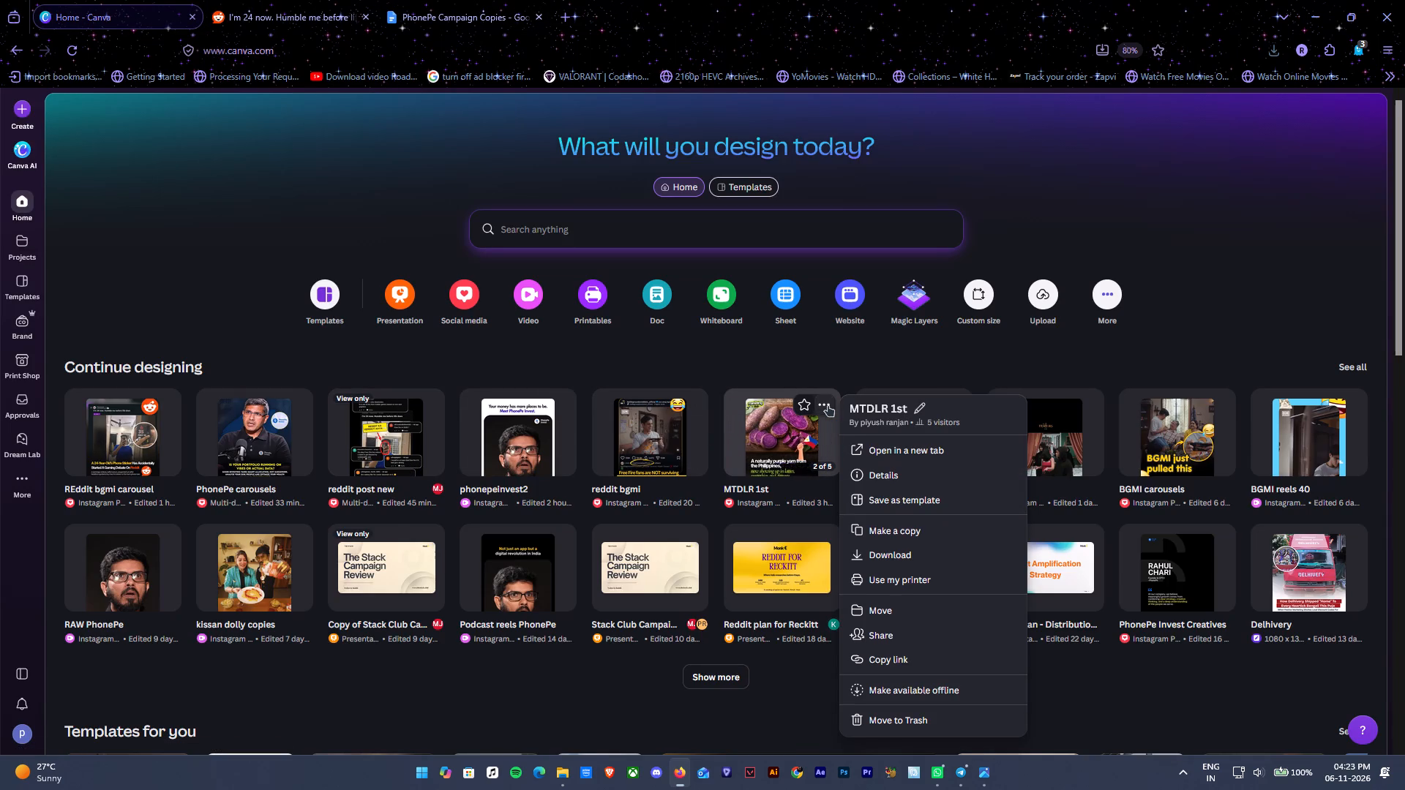
Make a copy of the MTDLR 1st design, try to open the copy, and dismiss the brand template offer.
click(909, 538)
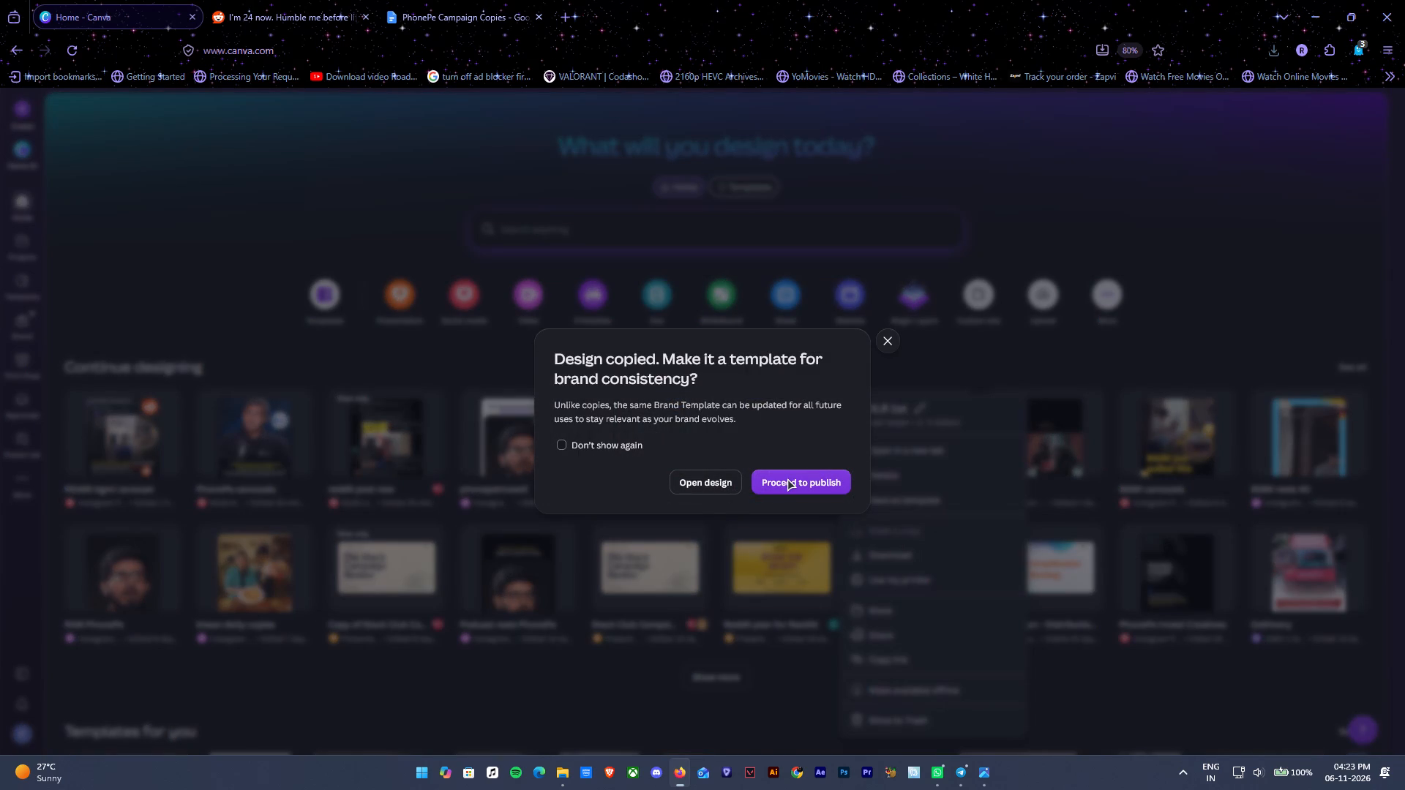
click(711, 487)
click(705, 481)
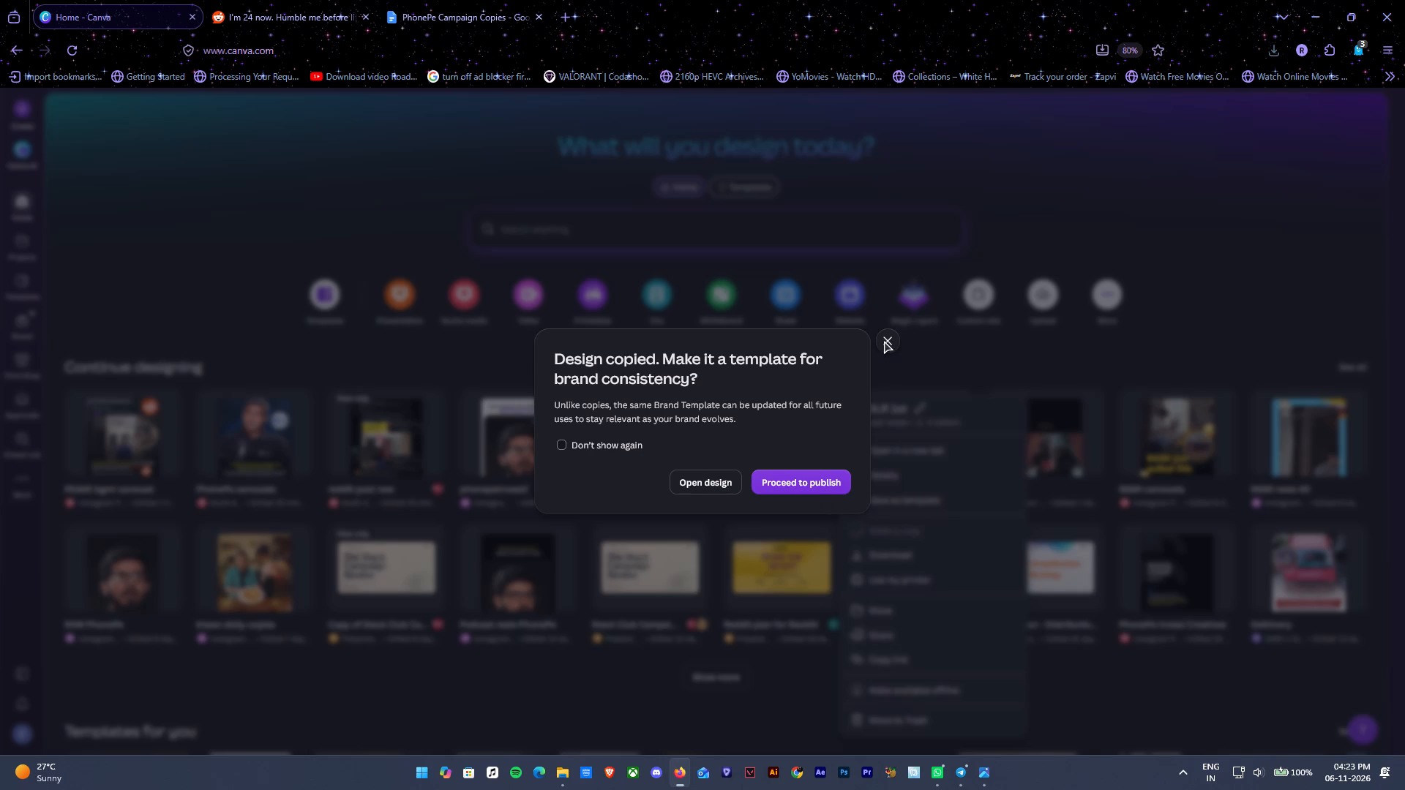
click(884, 341)
Close the open MarketingTLDR logo image windows.
click(1023, 650)
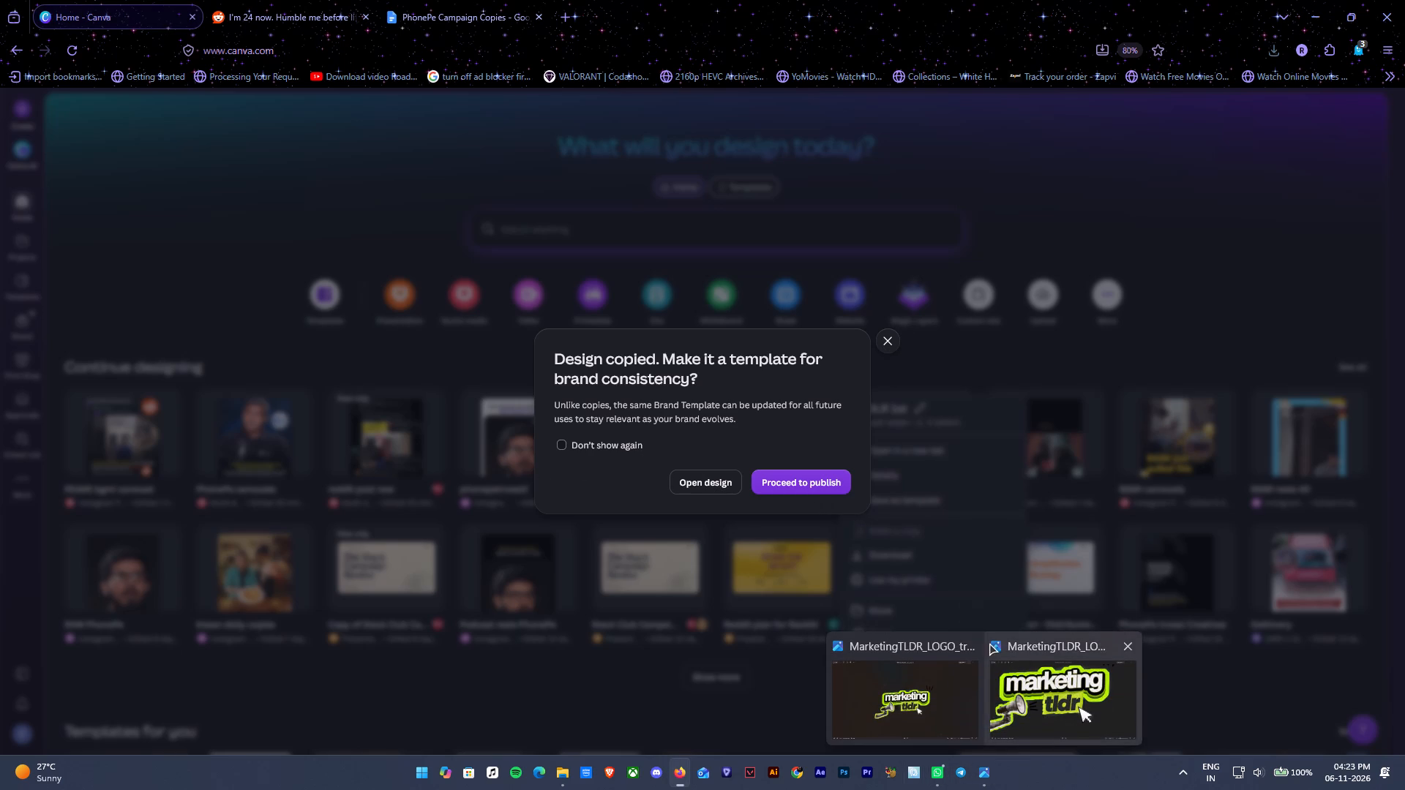
click(965, 644)
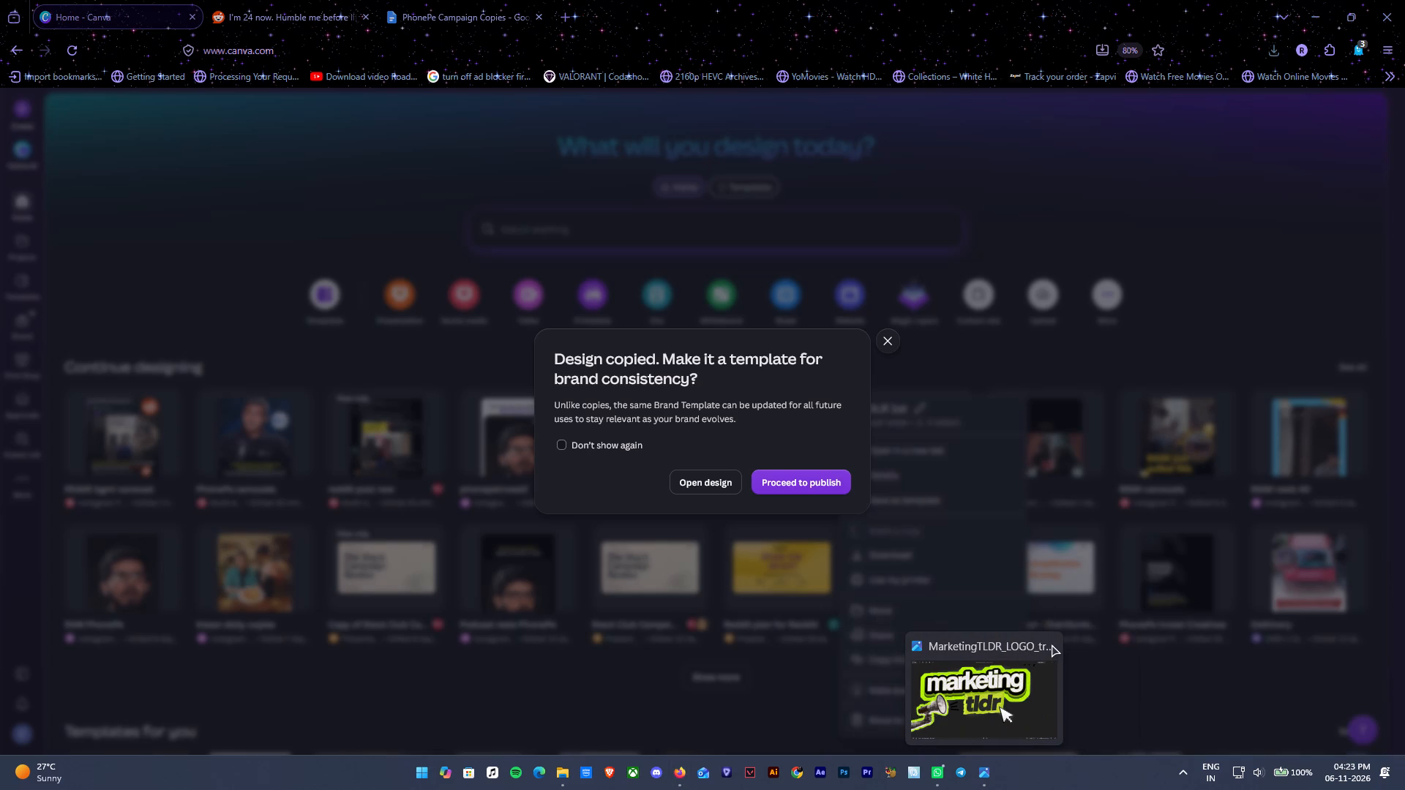
Close the remaining MarketingTLDR logo image window.
click(1052, 644)
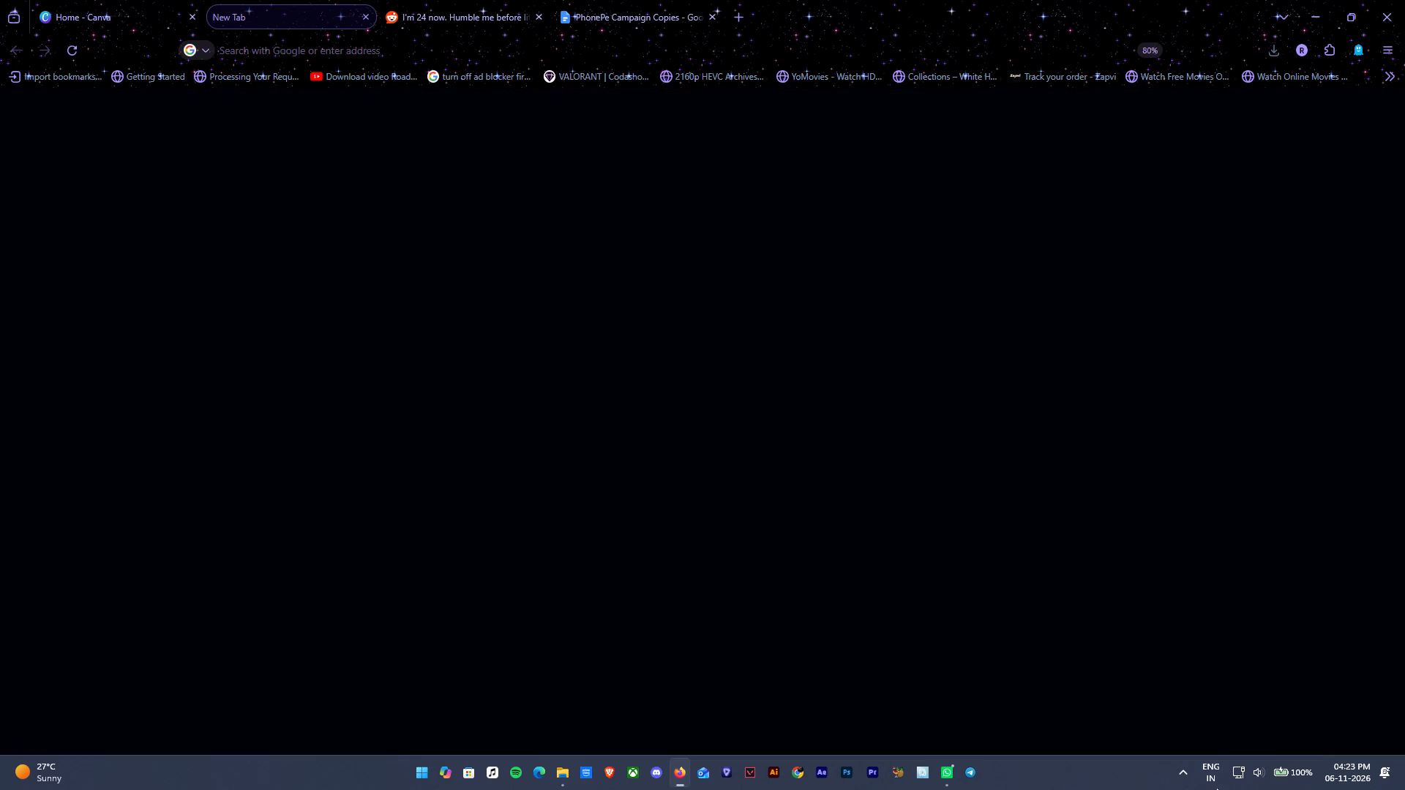
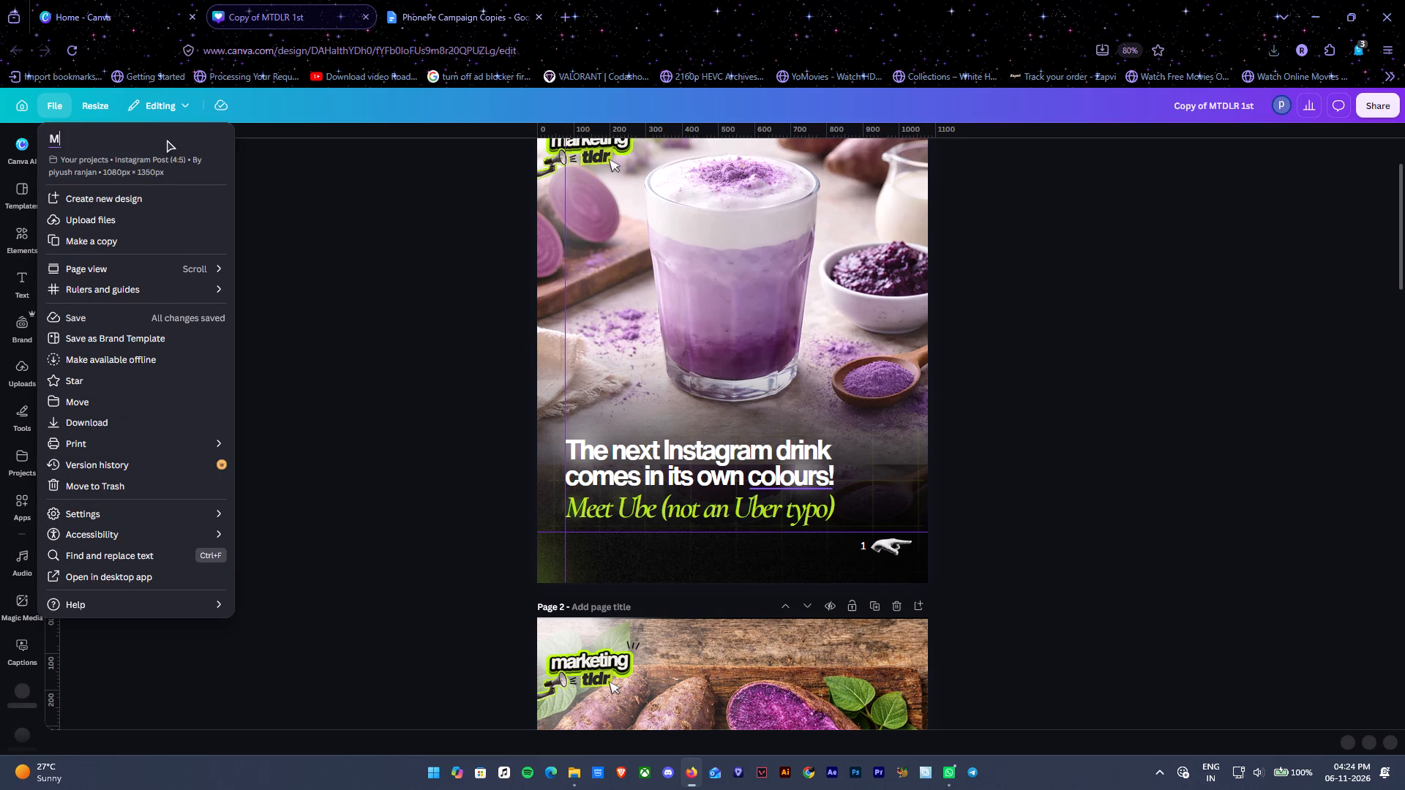
Rename the copied MTDLR 1st design as MarketingTLDR template 9CAROUSEL.
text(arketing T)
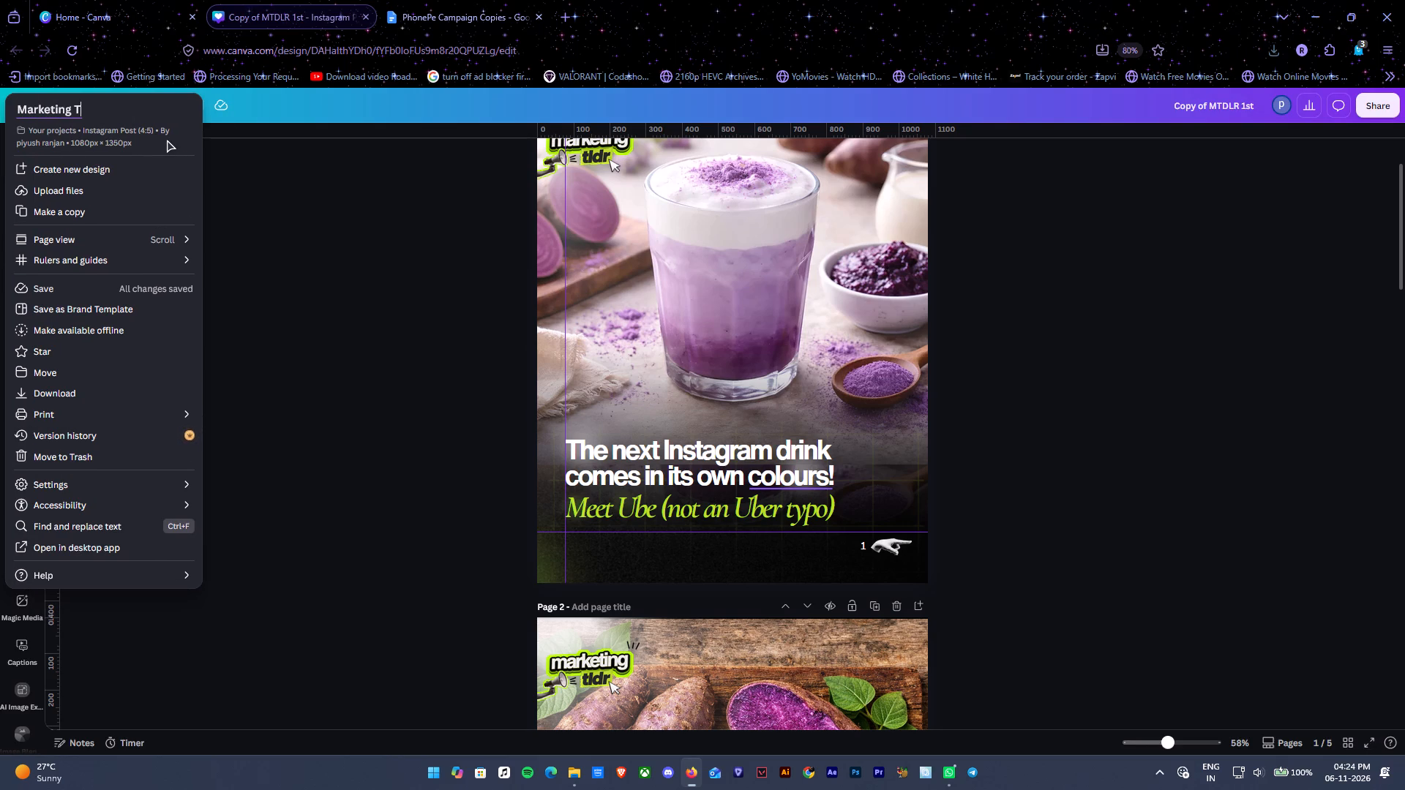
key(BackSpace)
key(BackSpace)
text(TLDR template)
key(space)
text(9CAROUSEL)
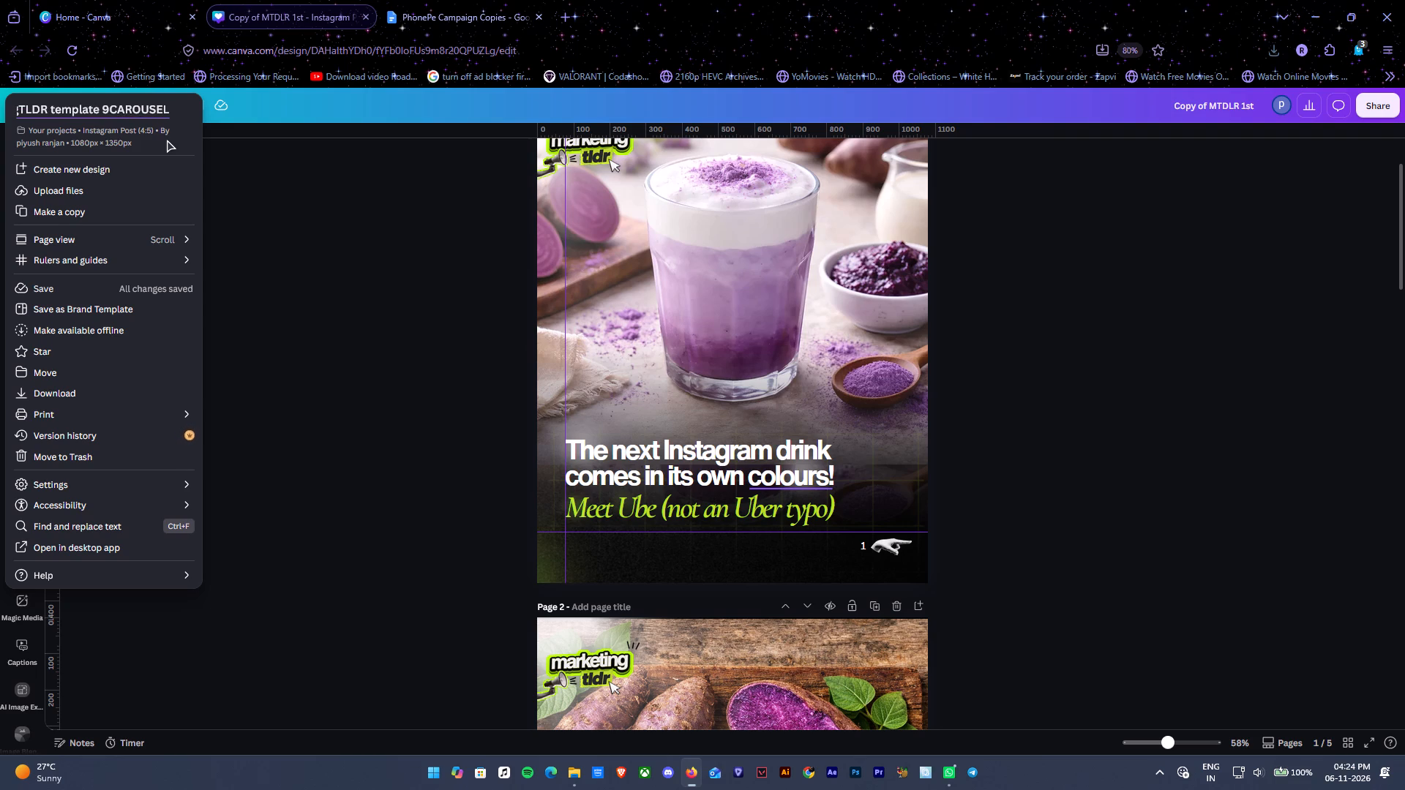
Rename the copied design as "MarketingTLDR template ~Carousels".
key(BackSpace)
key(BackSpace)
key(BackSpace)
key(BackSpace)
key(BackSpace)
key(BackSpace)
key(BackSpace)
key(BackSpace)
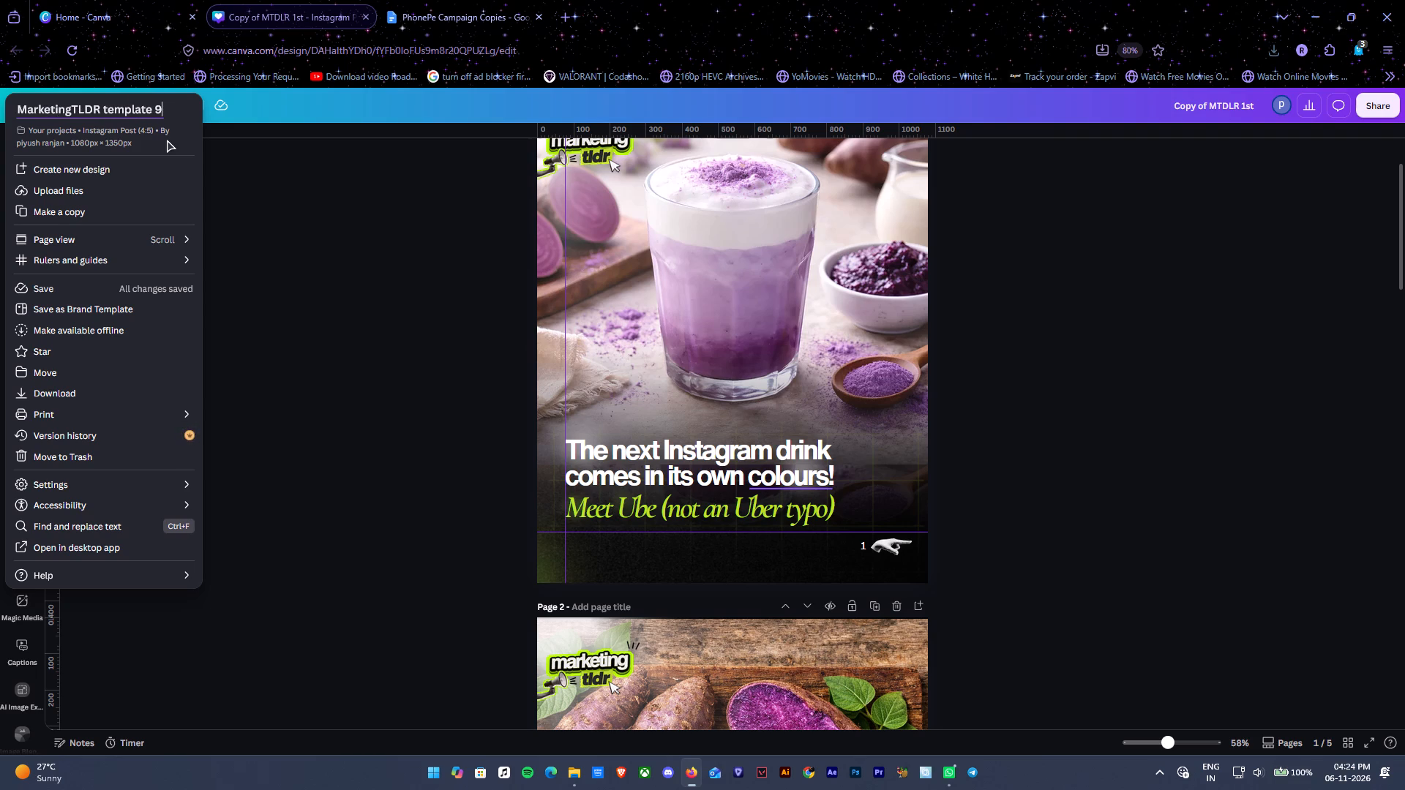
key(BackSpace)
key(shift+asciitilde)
text(Carousels)
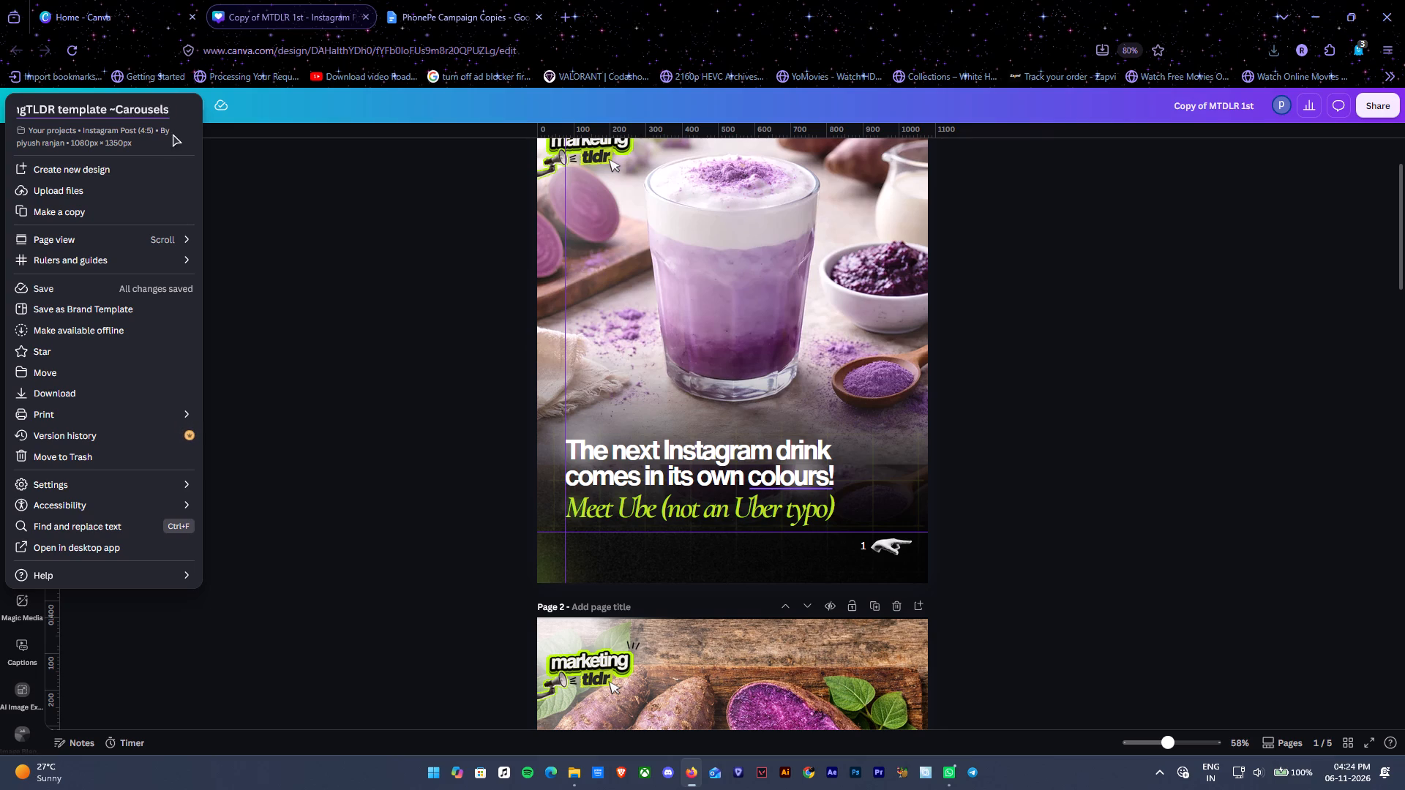
click(235, 163)
Dismiss the Magic Layers offer on the home page and return to the MarketingTLDR carousel template.
click(91, 0)
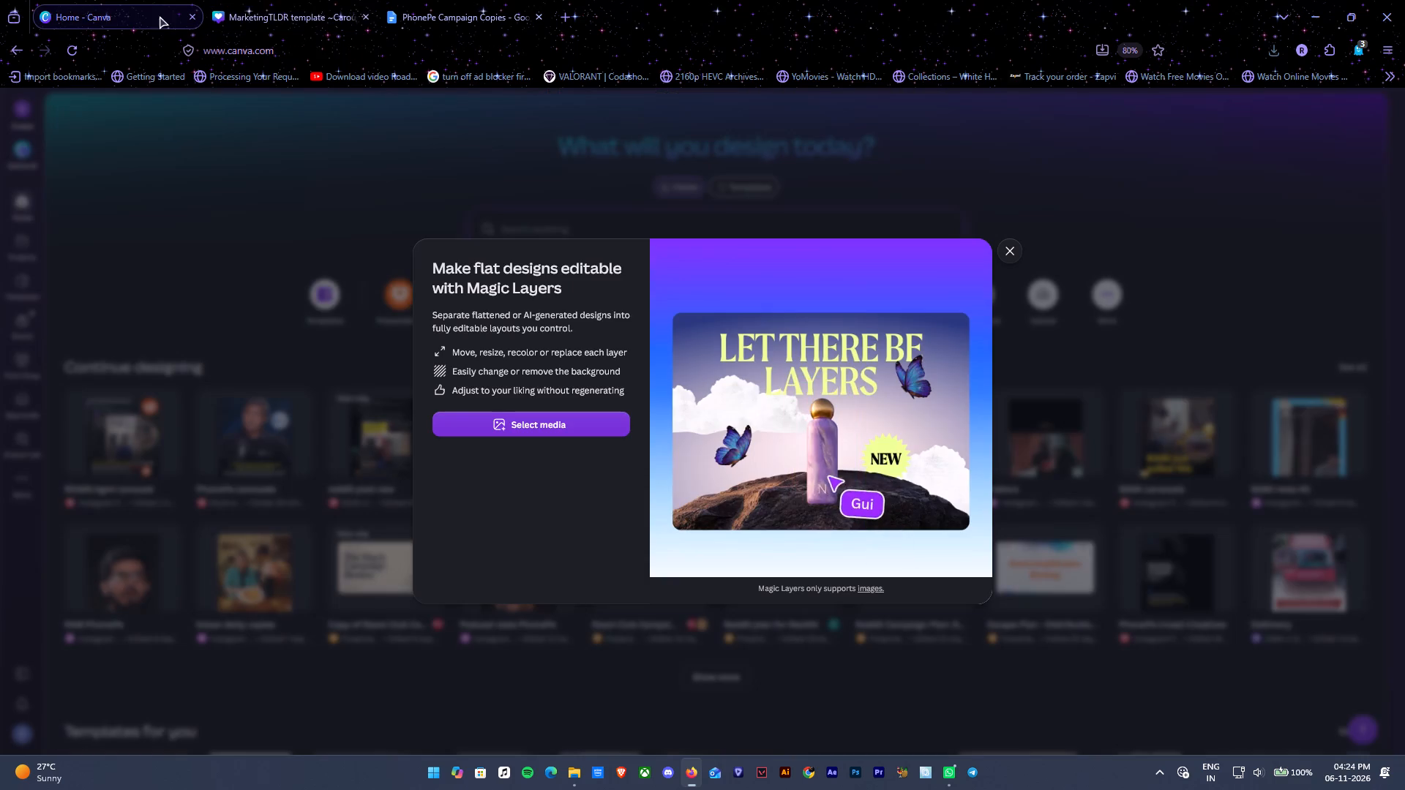
click(1020, 257)
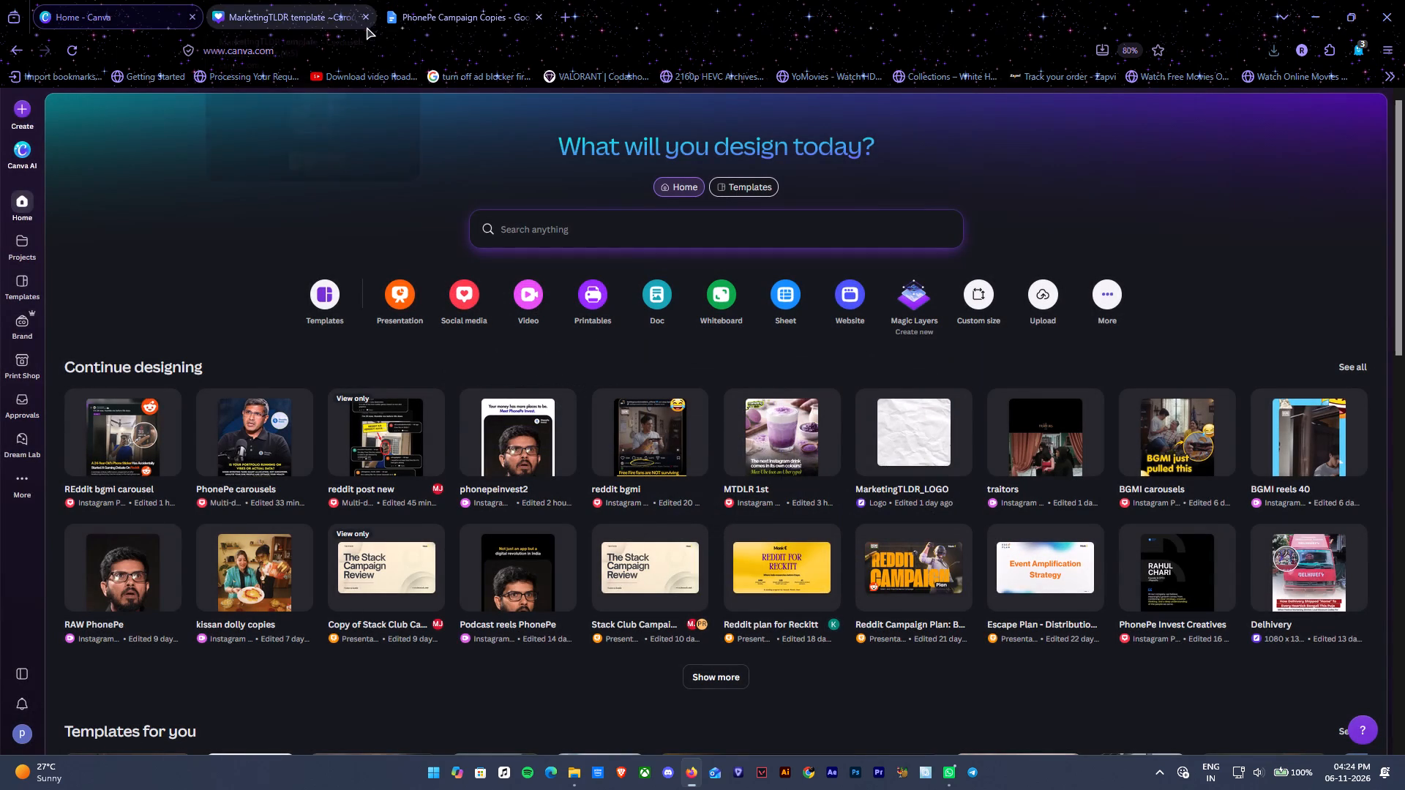
click(364, 22)
click(71, 48)
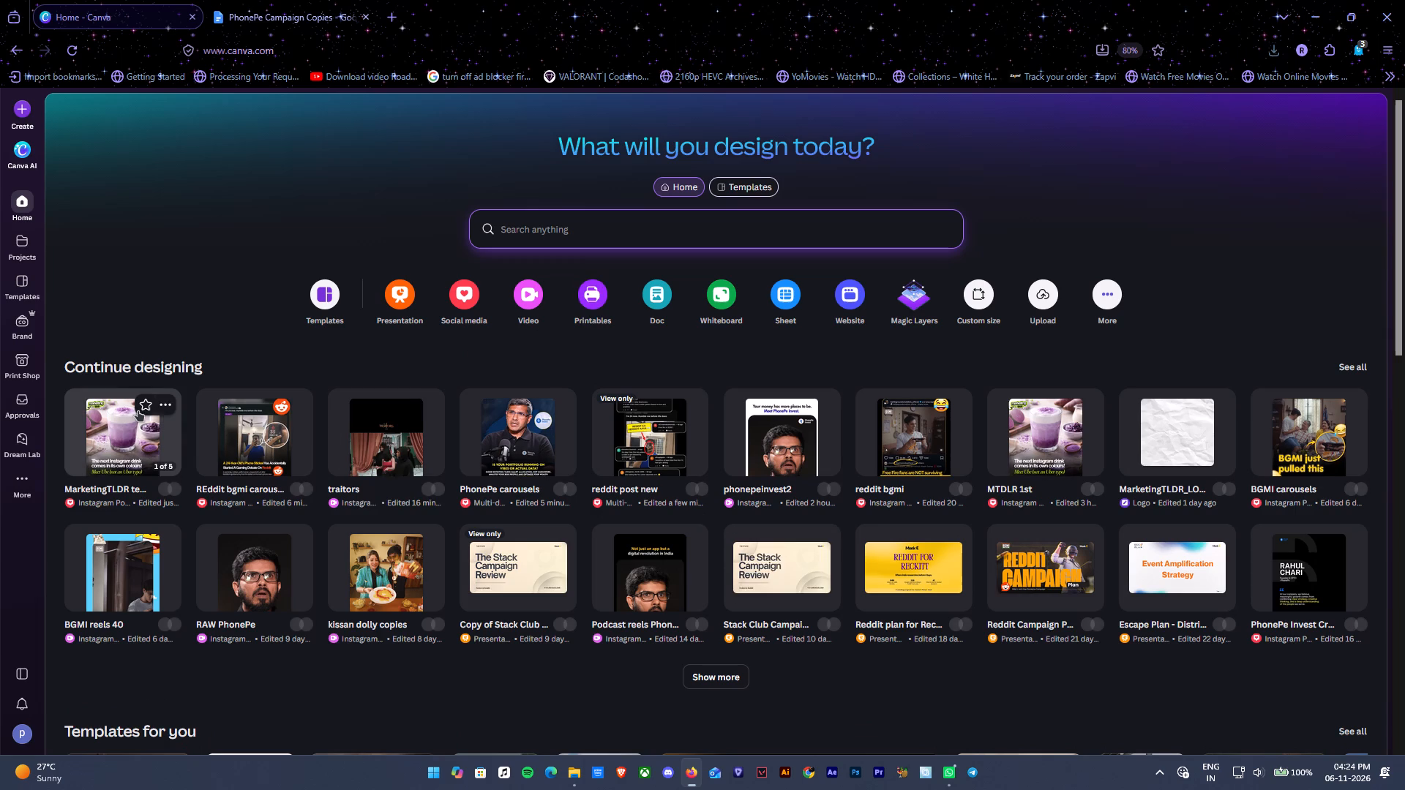
Open the "MarketingTLDR template ~Carousels" design for editing and go to page 1.
click(162, 407)
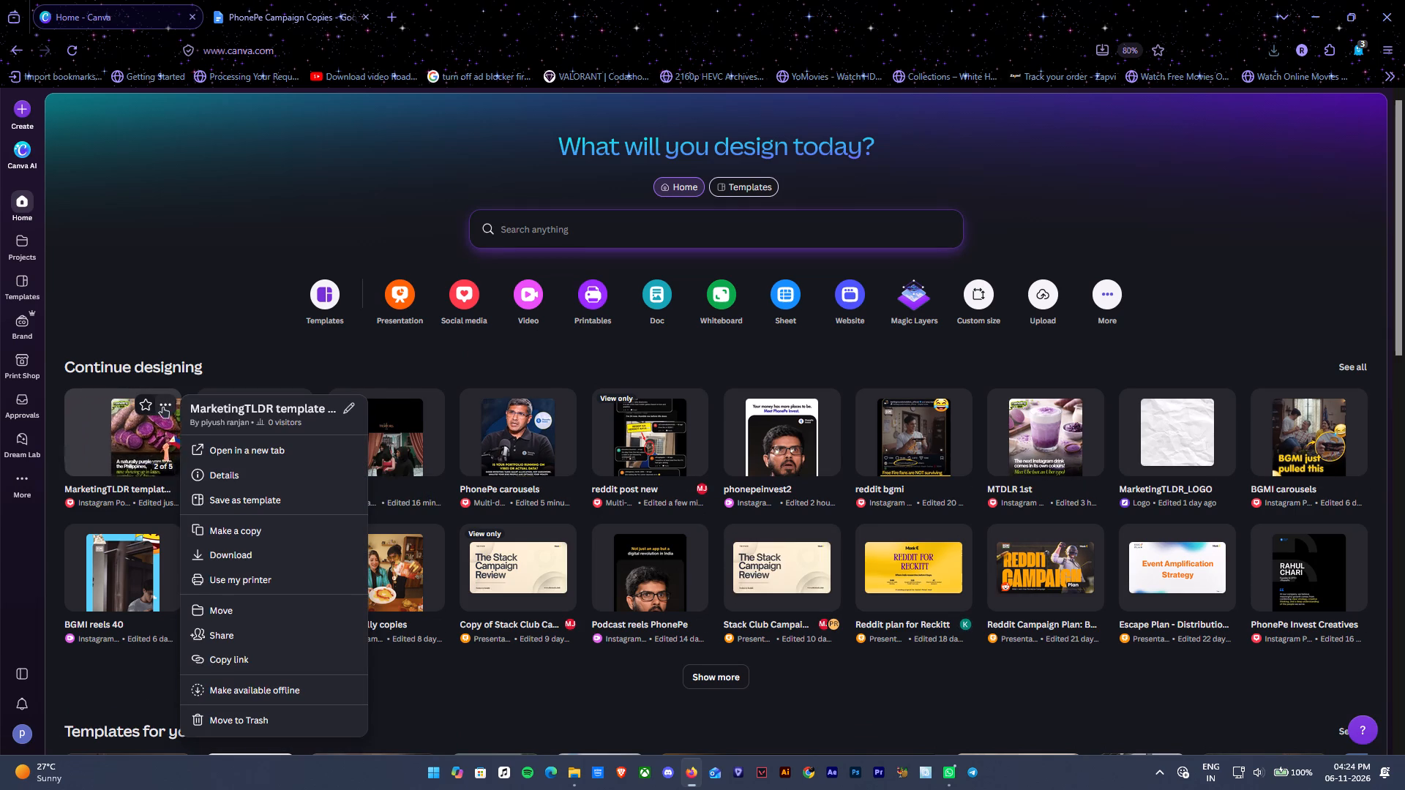
click(110, 458)
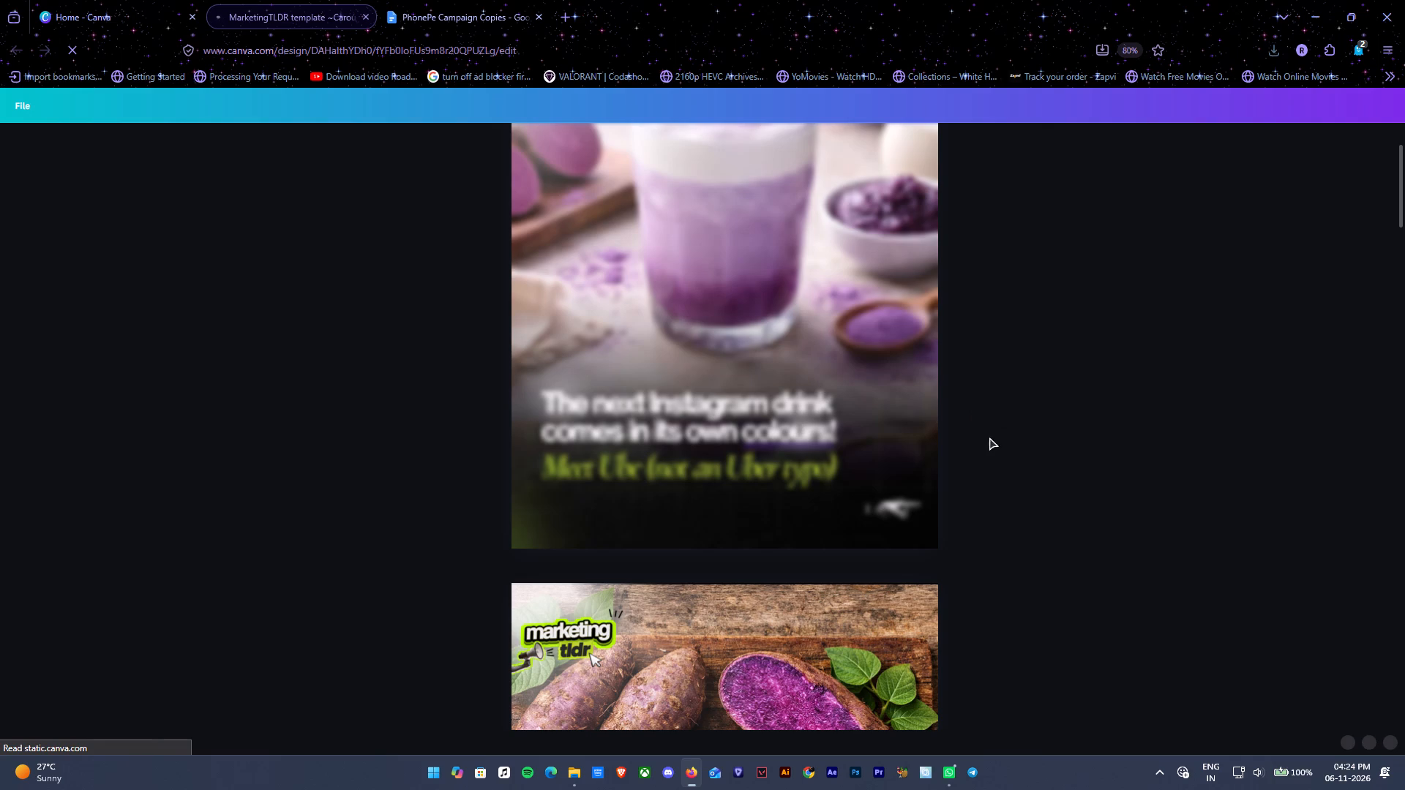
scroll(937, 487, up, 6)
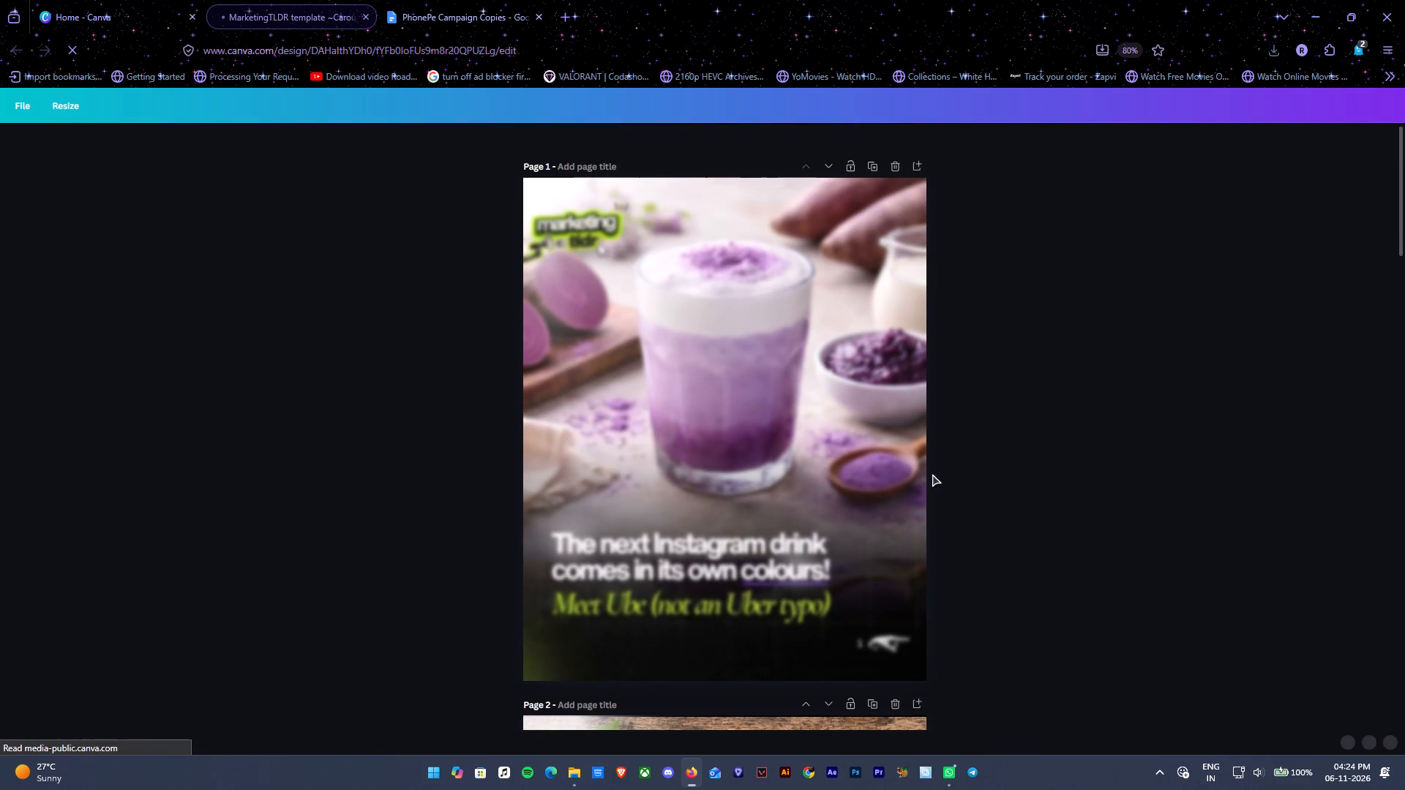
Show the layers list and delete both stacked purple drink background photos from page 1.
click(854, 253)
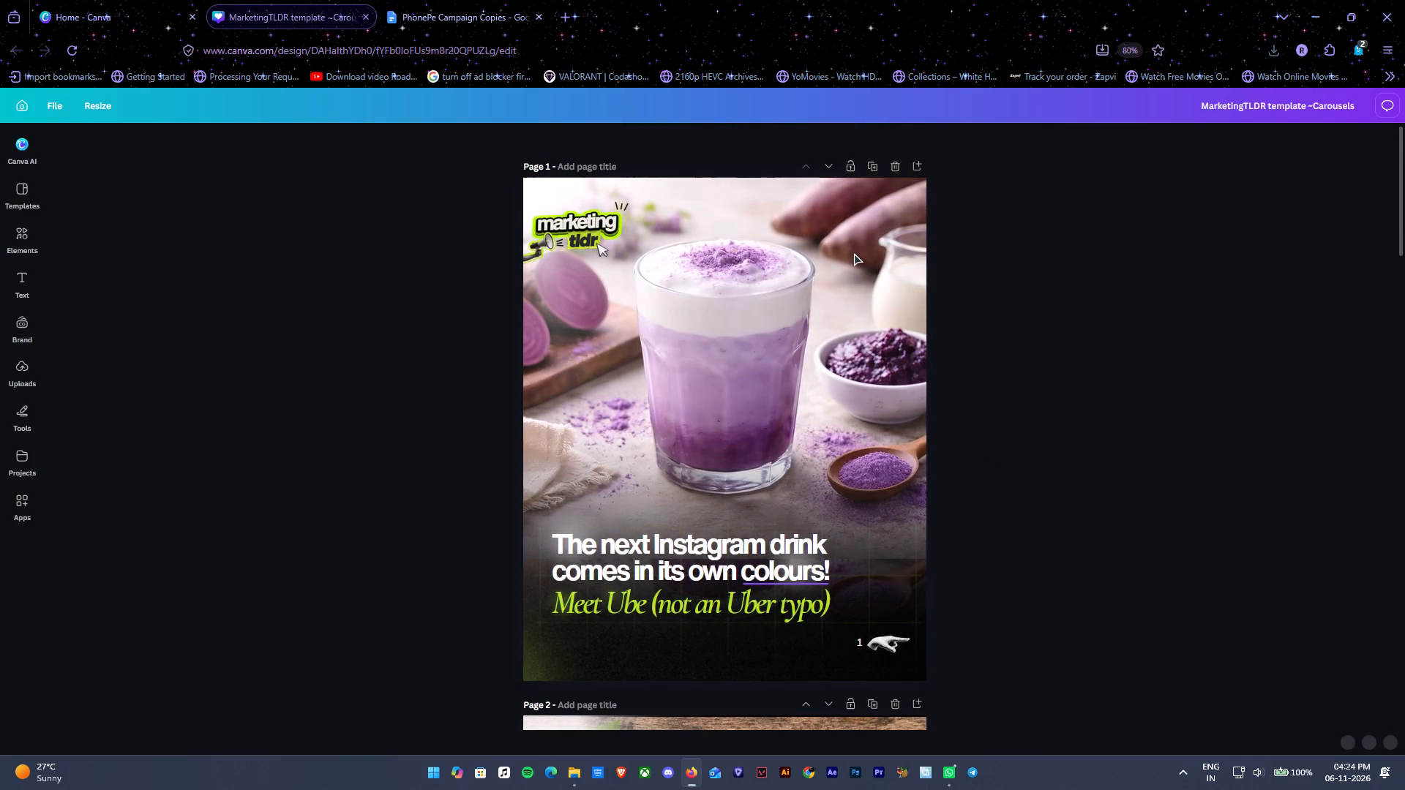
key(alt+1)
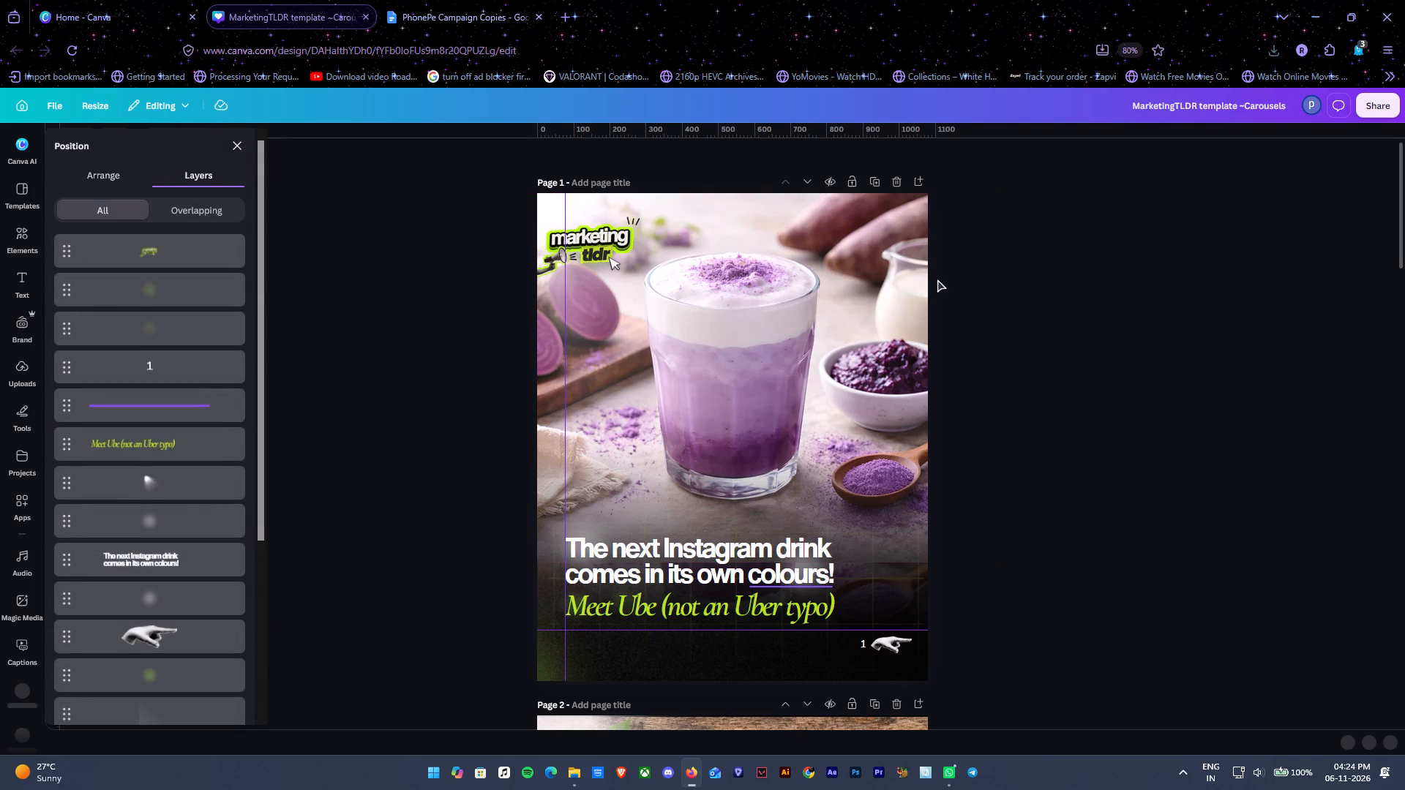
click(921, 271)
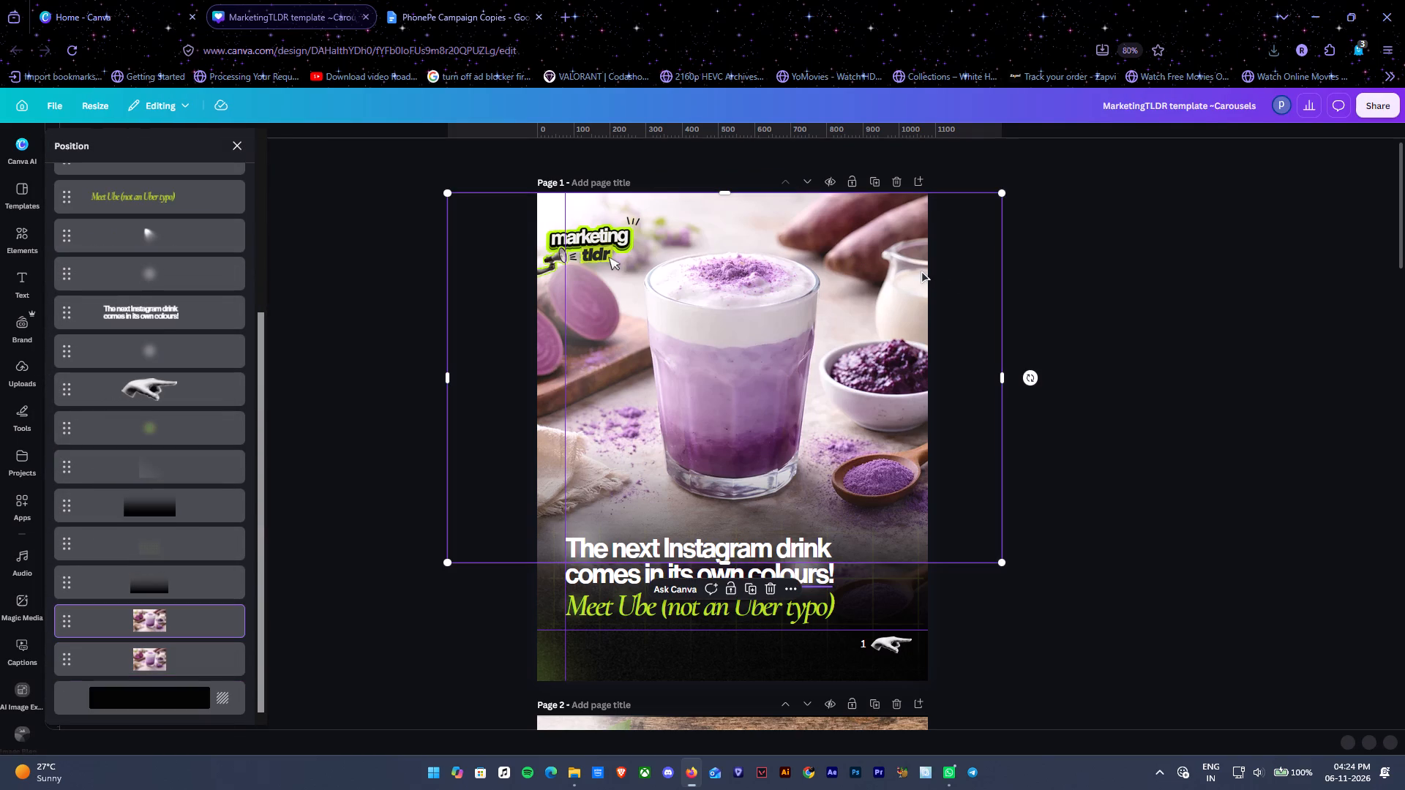
key(Delete)
click(896, 339)
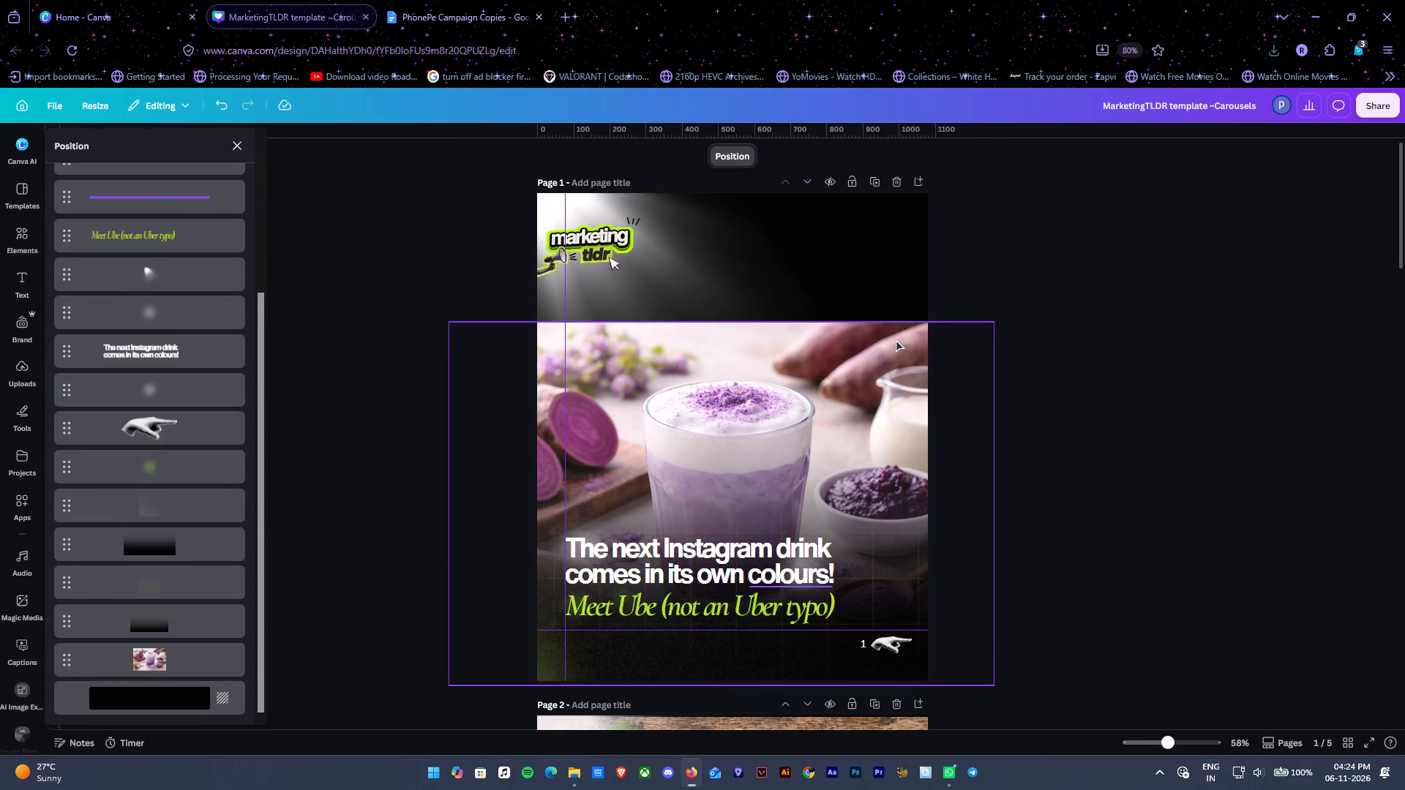
key(Delete)
Delete the purple yam photo and the drink photo beneath it from page 2.
scroll(896, 339, down, 6)
click(861, 327)
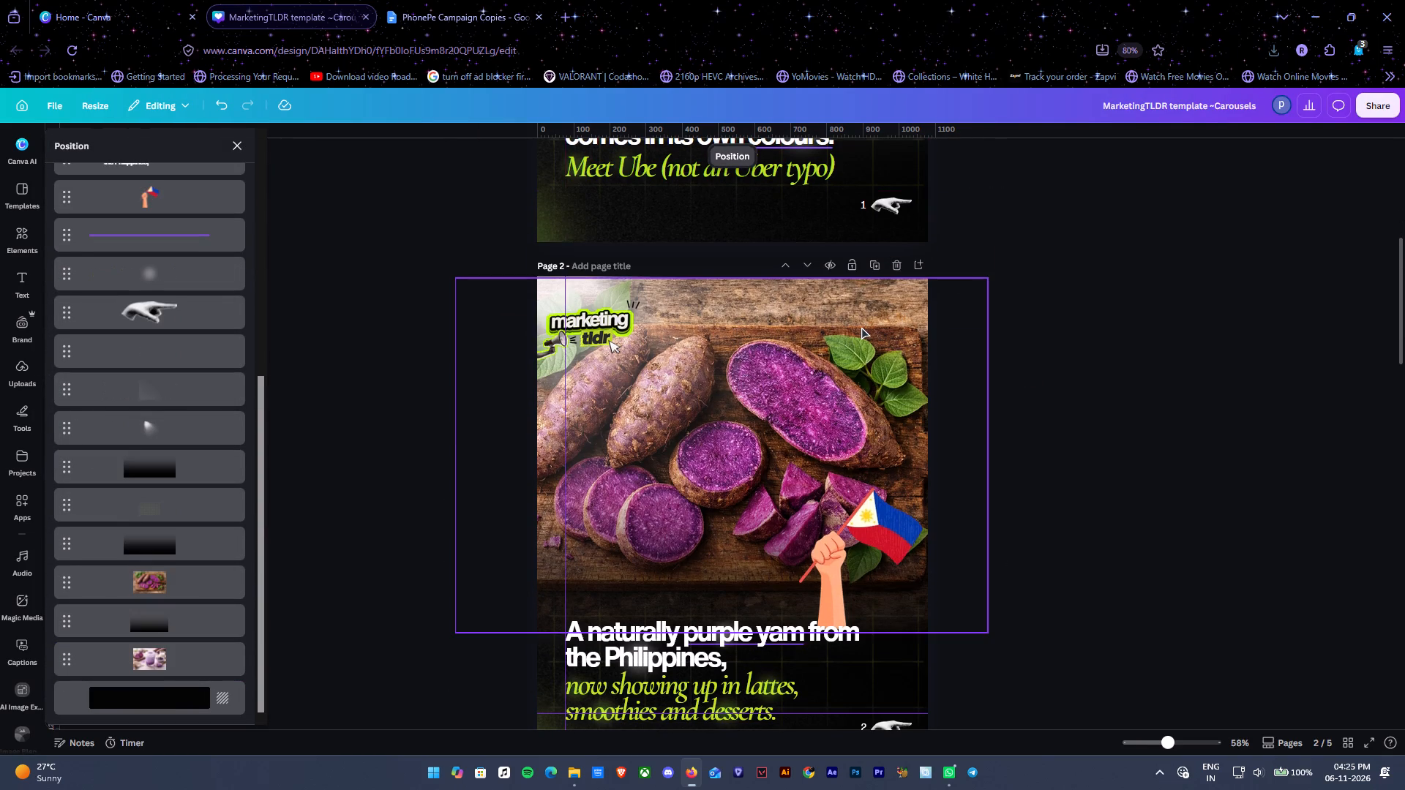
key(Delete)
click(839, 432)
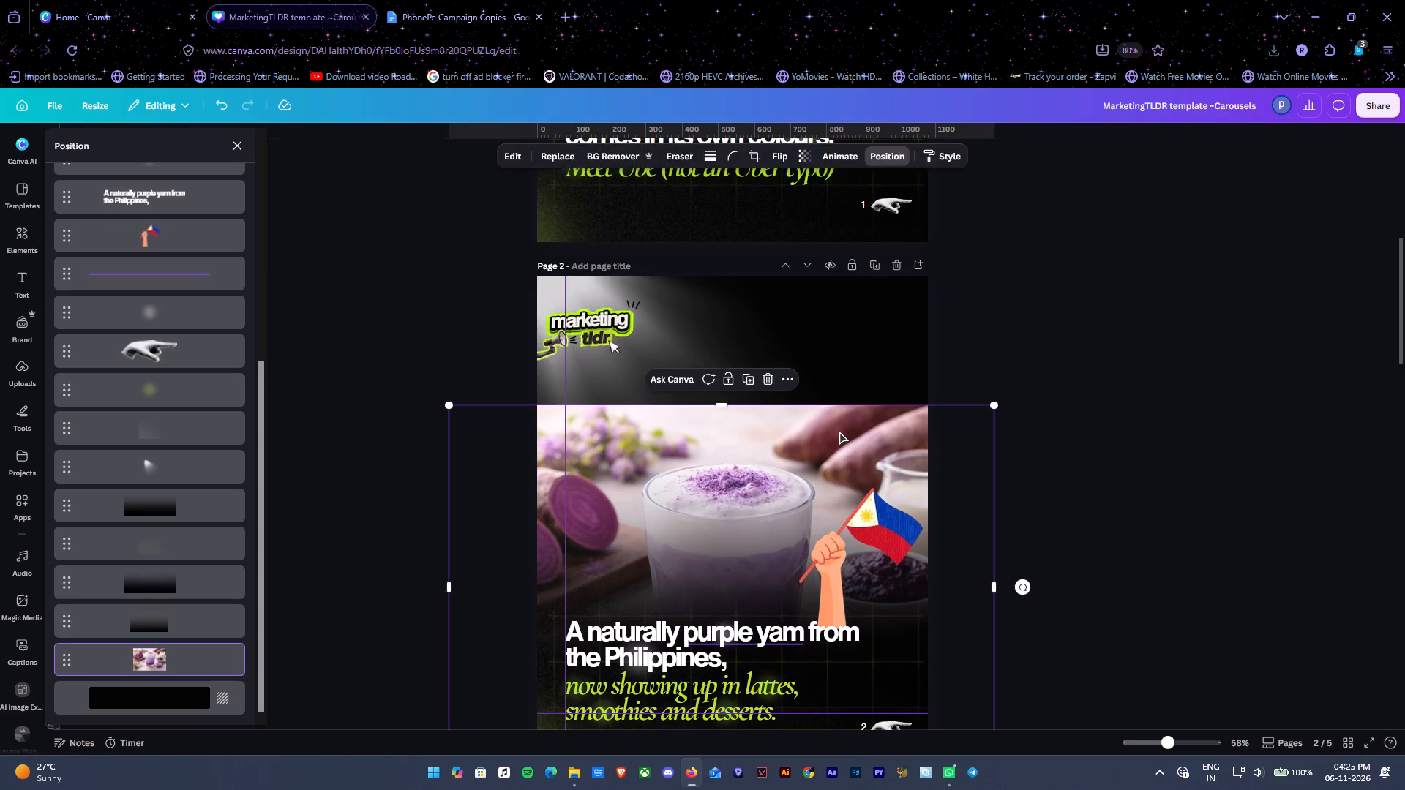
Delete the purple drink photo and the hand-held Philippine flag graphic from page 2.
key(Delete)
scroll(839, 432, down, 6)
scroll(839, 432, up, 3)
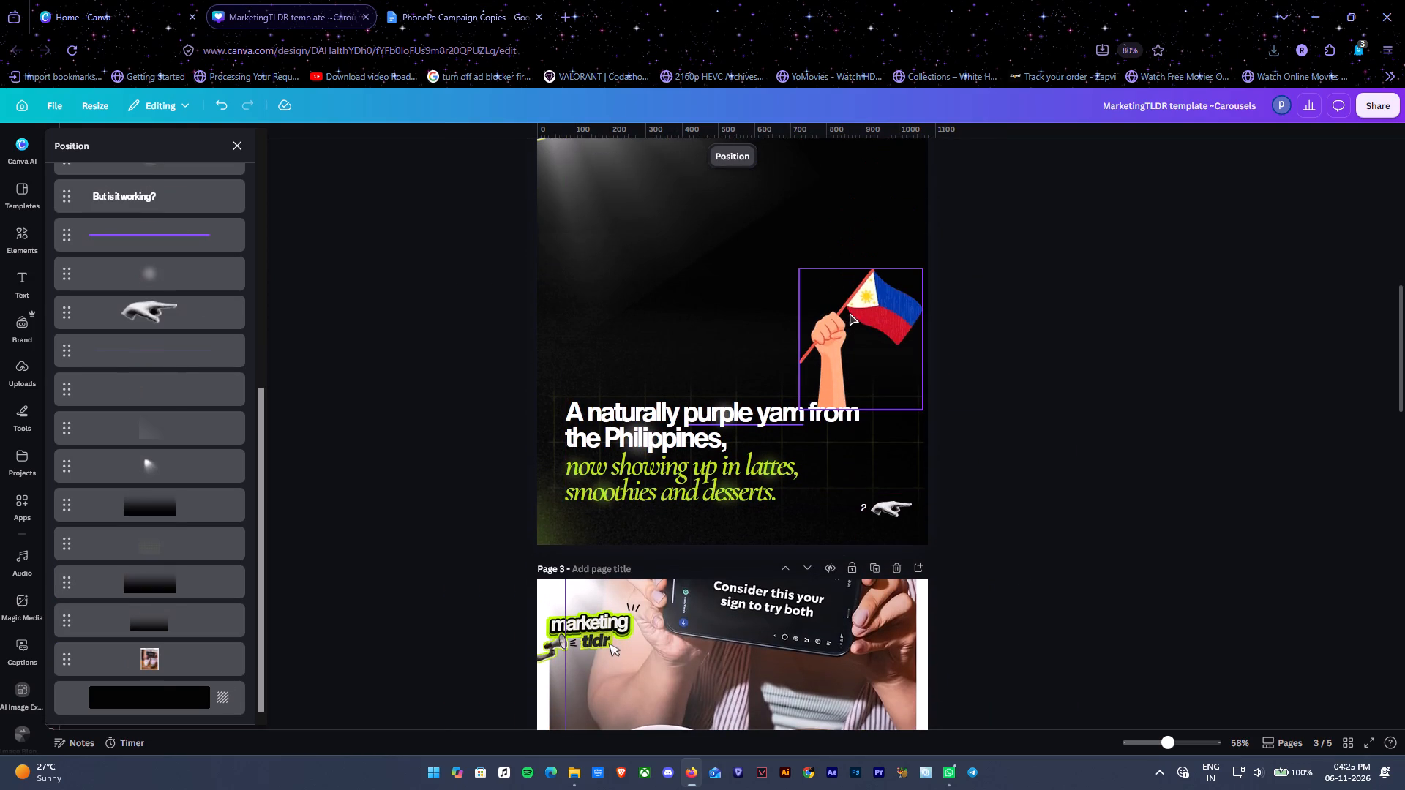
click(861, 306)
key(Delete)
Delete the background photos from pages 3 and 4, including the Starbucks drinks photo.
scroll(841, 392, down, 3)
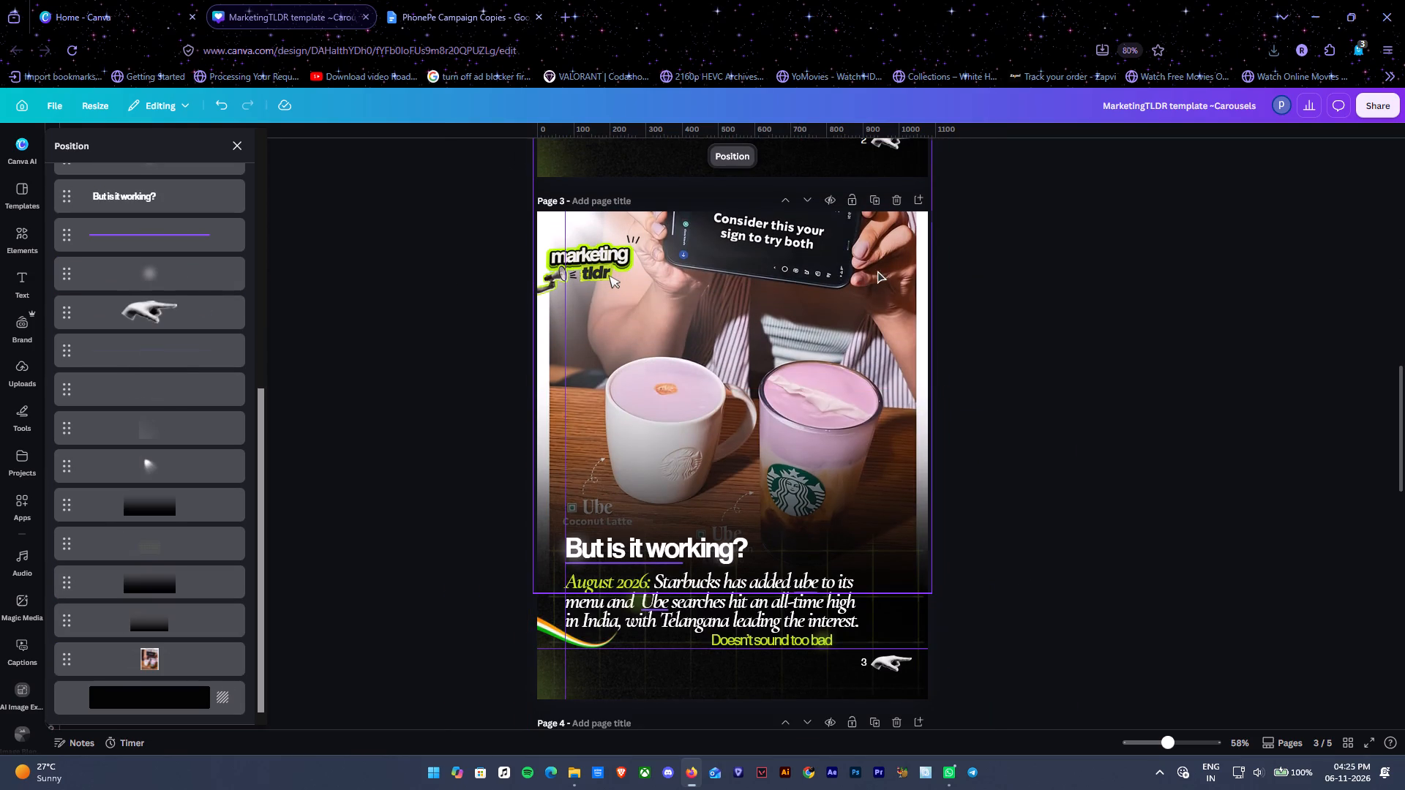
click(899, 241)
key(Delete)
scroll(928, 385, down, 7)
click(877, 308)
key(Delete)
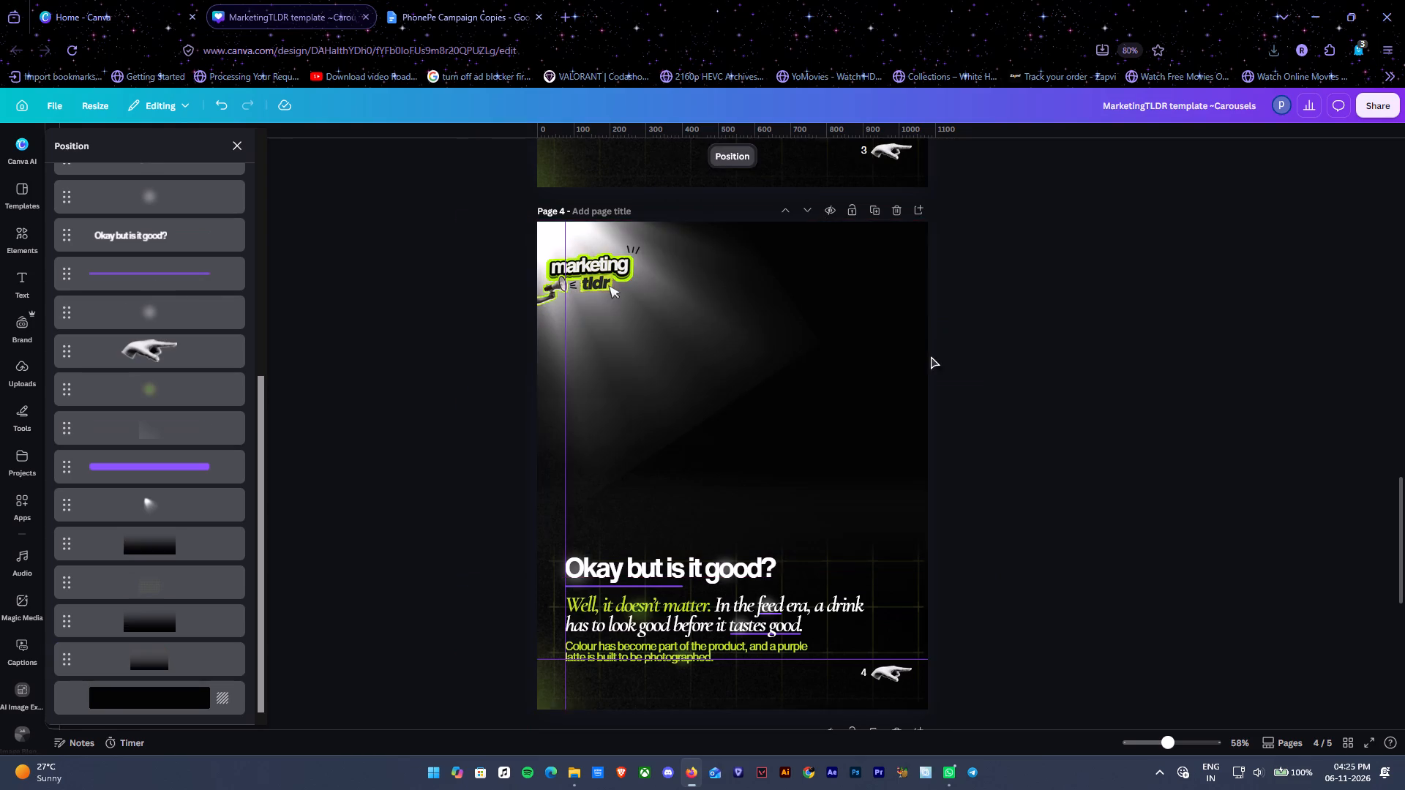
Delete the faded background photo from page 5, keeping the closing text, logo and call-to-action labels.
scroll(929, 360, down, 9)
click(868, 216)
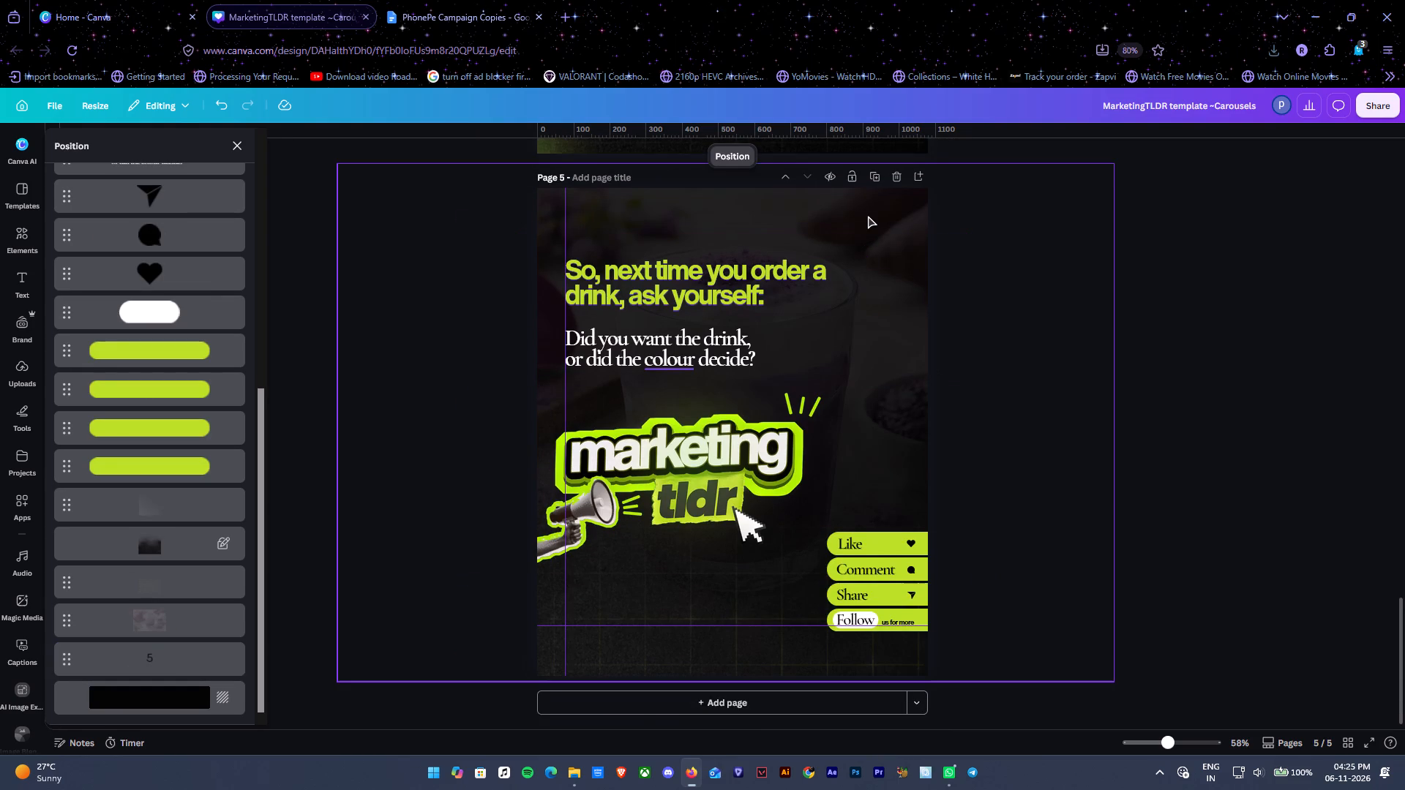
key(Delete)
click(1096, 245)
Review the cleared pages back to page 1 and close the carousel template design.
scroll(963, 451, up, 9)
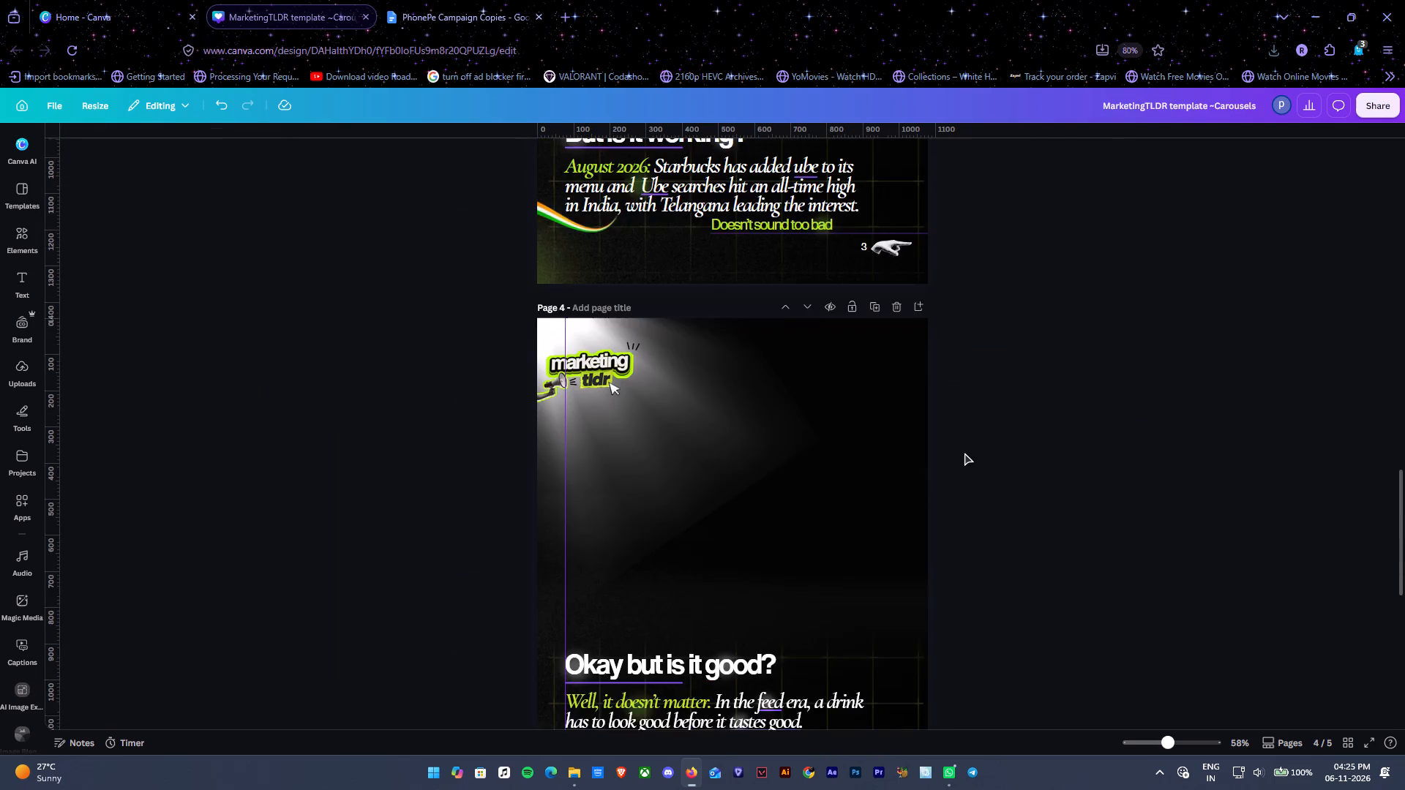
scroll(964, 453, up, 20)
scroll(964, 453, up, 2)
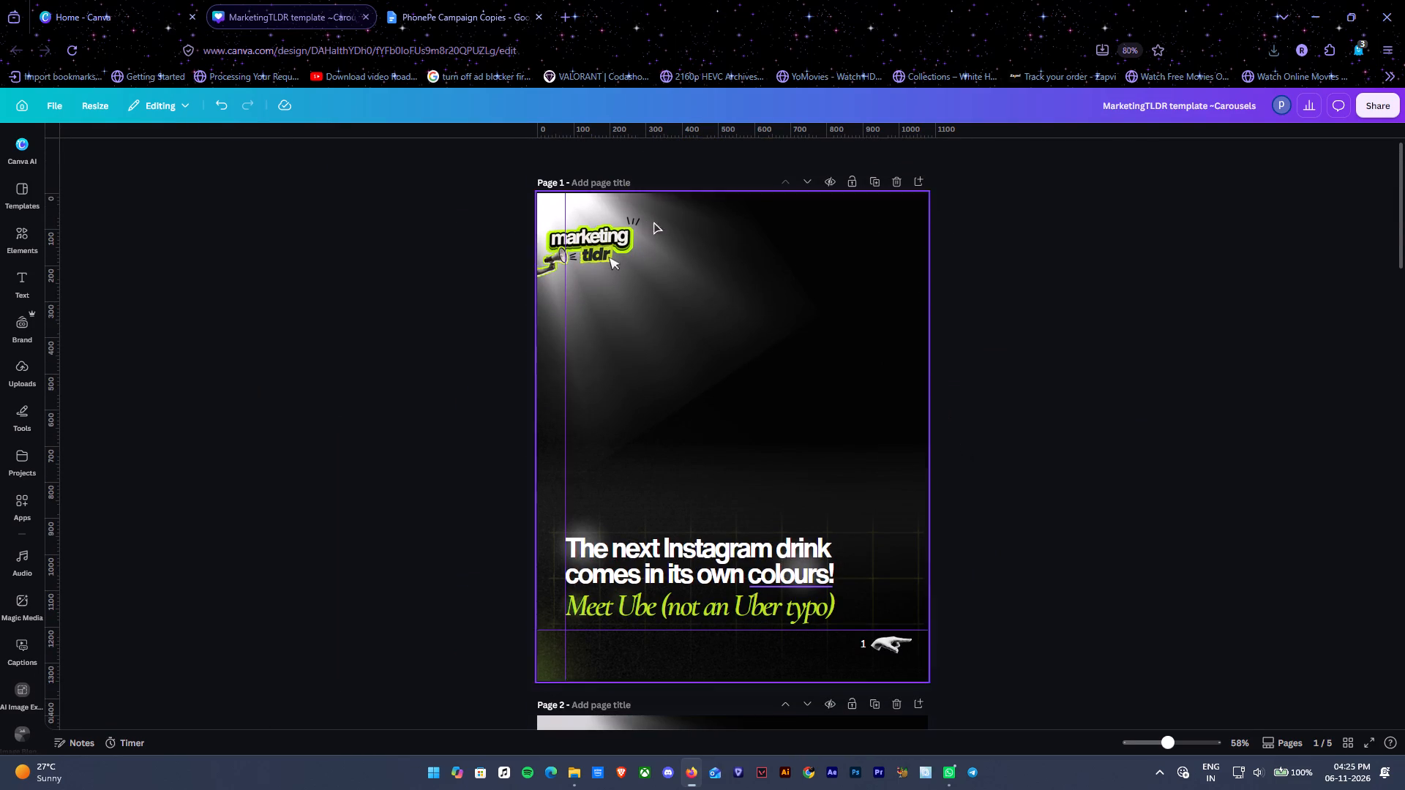
click(367, 15)
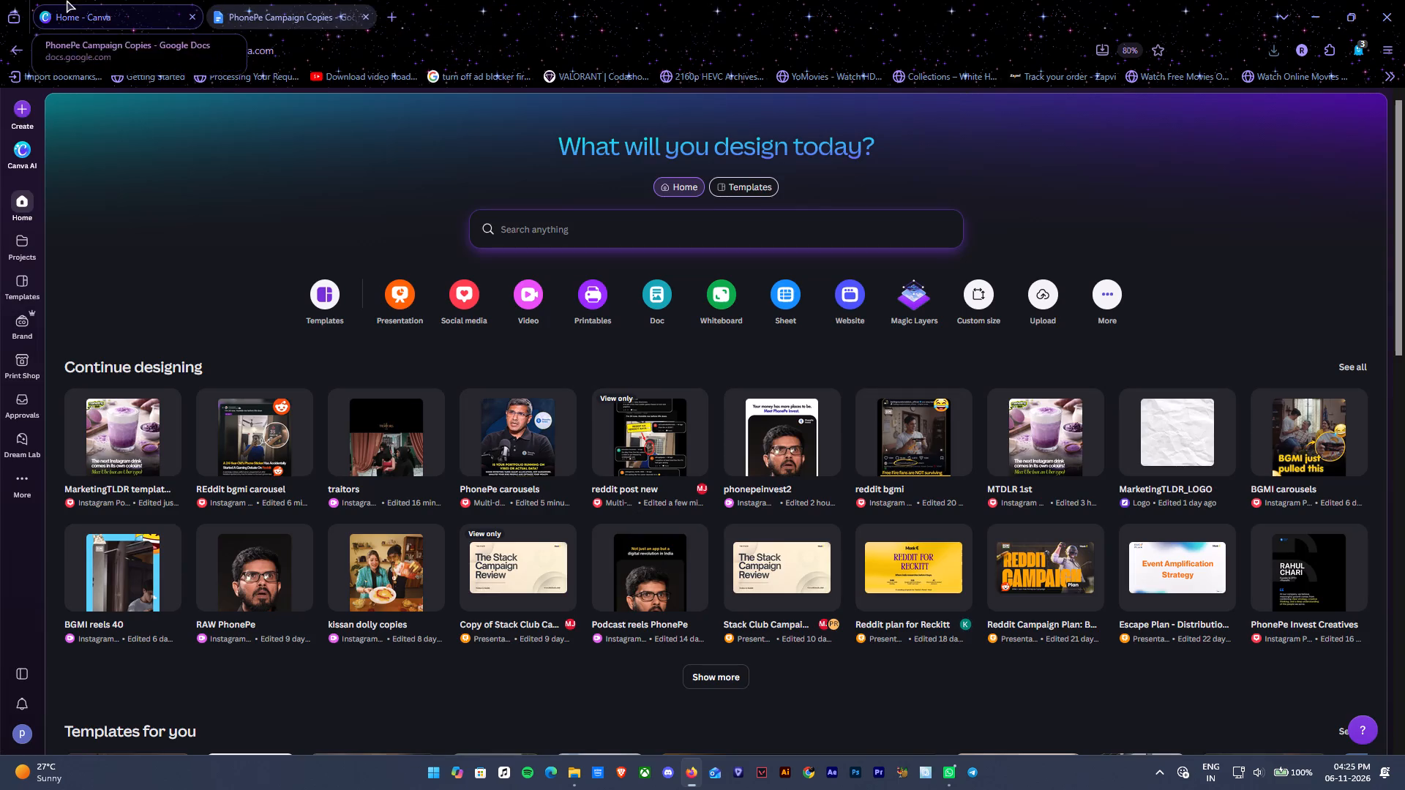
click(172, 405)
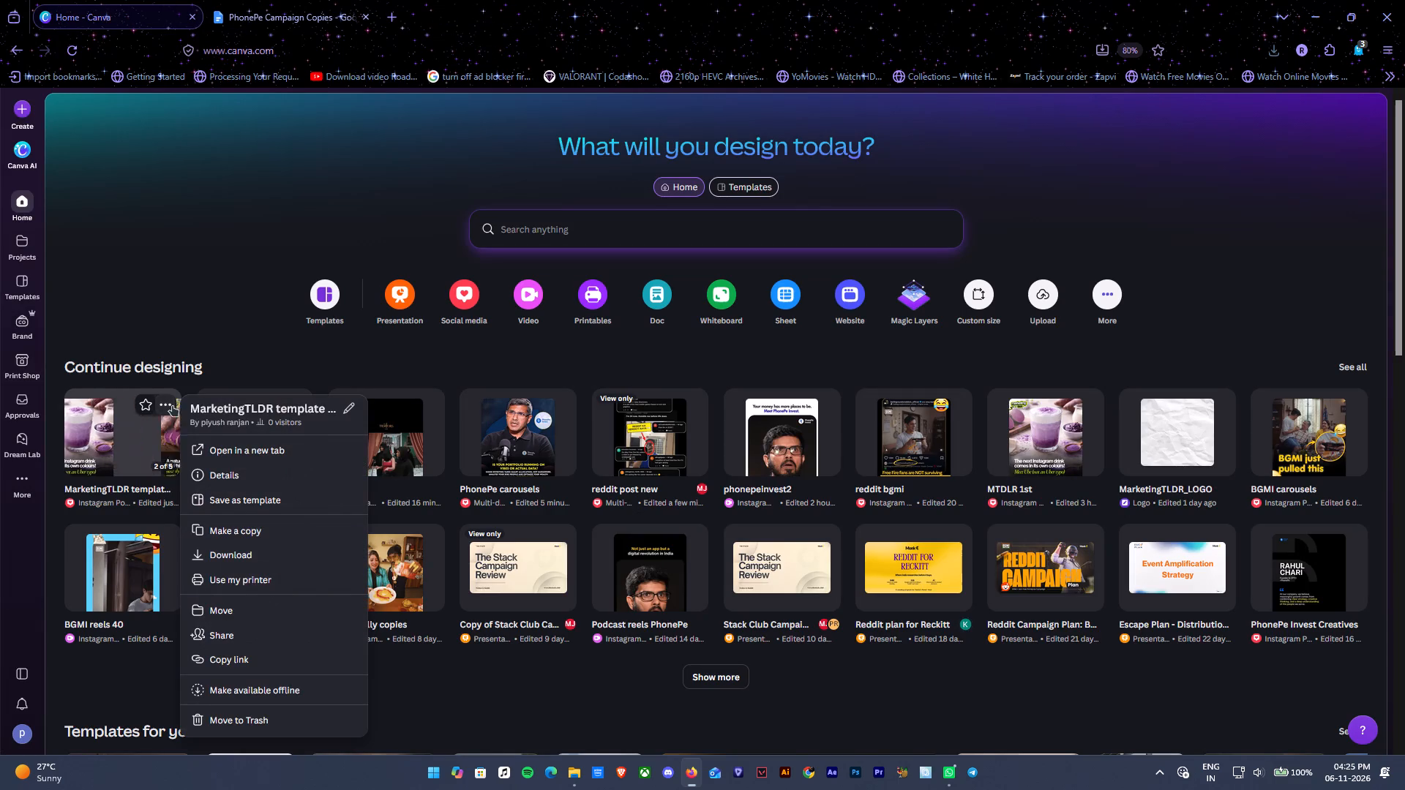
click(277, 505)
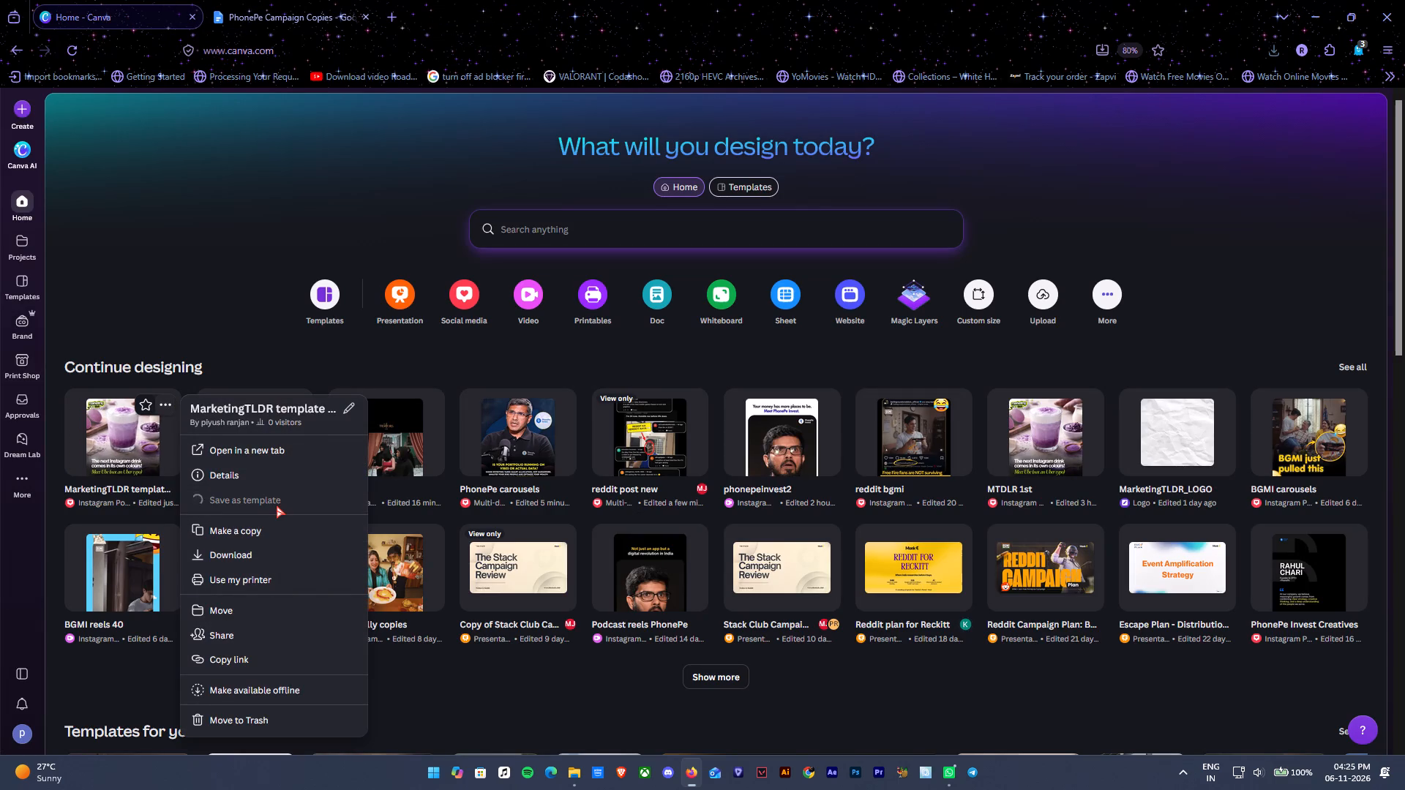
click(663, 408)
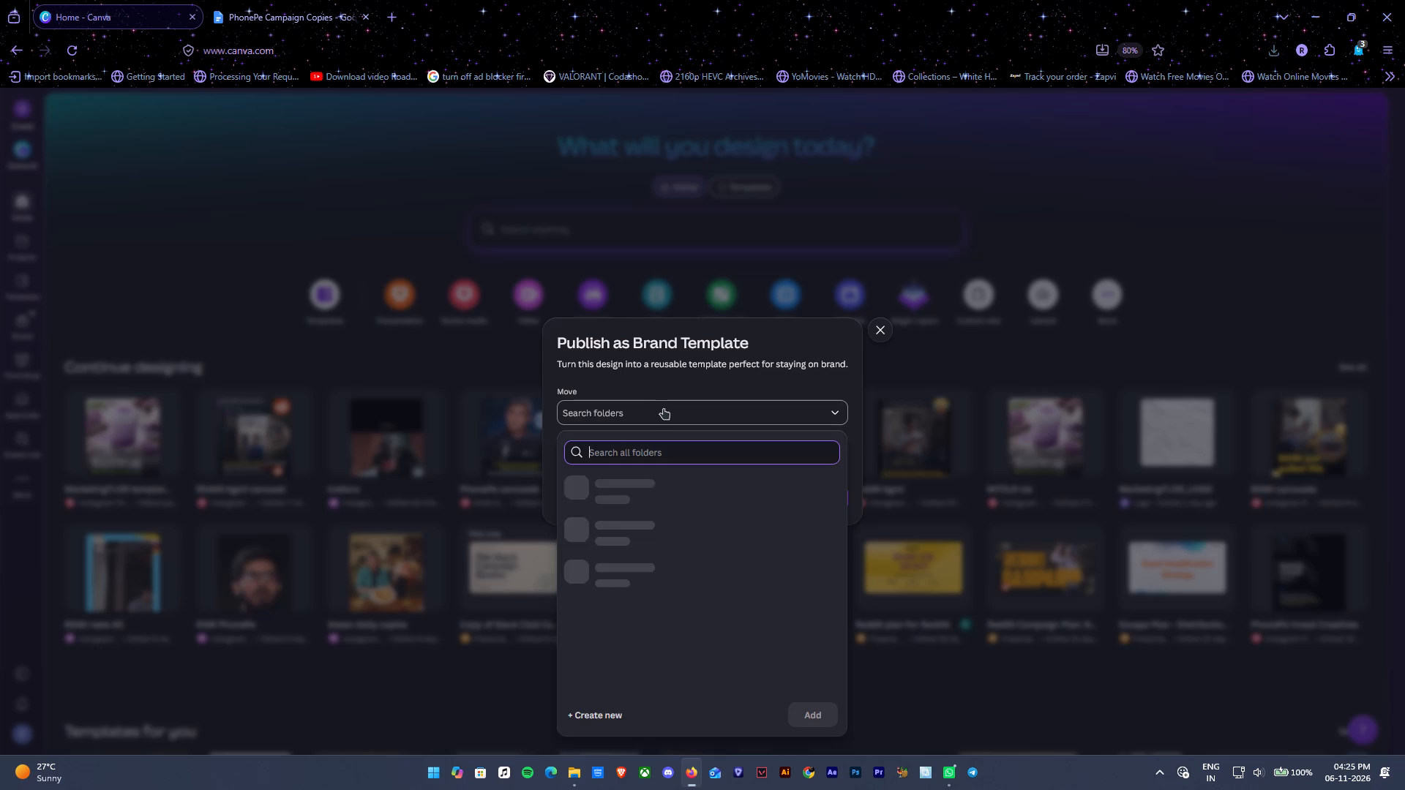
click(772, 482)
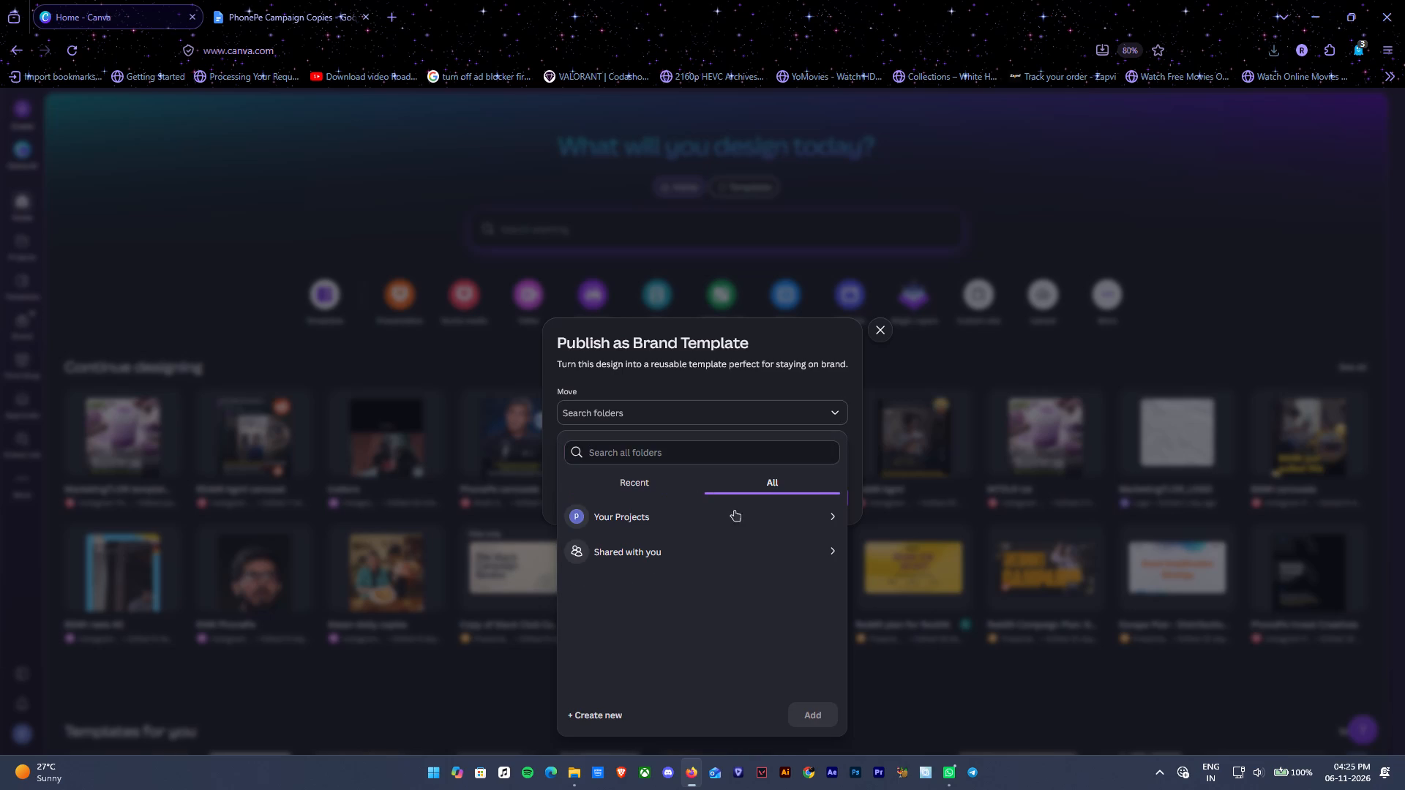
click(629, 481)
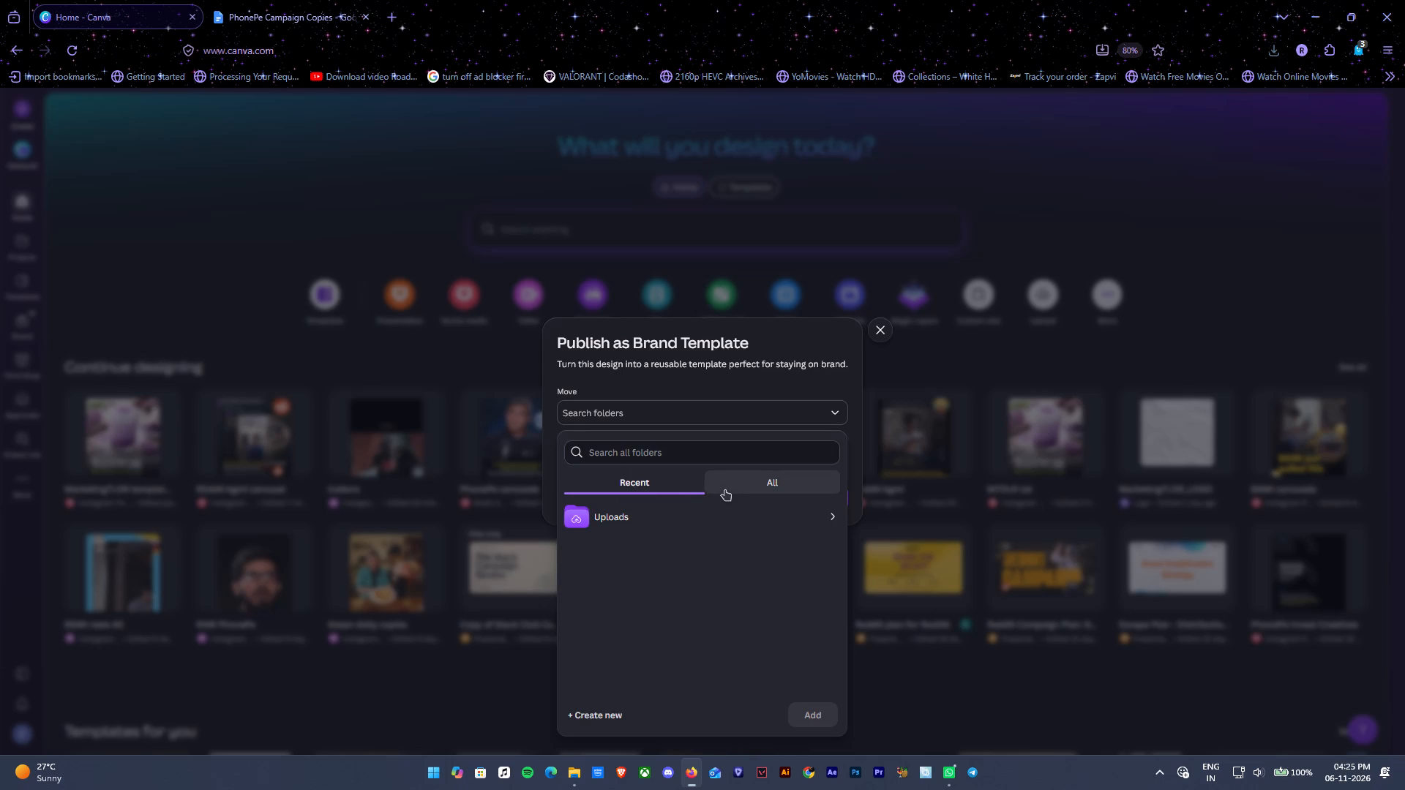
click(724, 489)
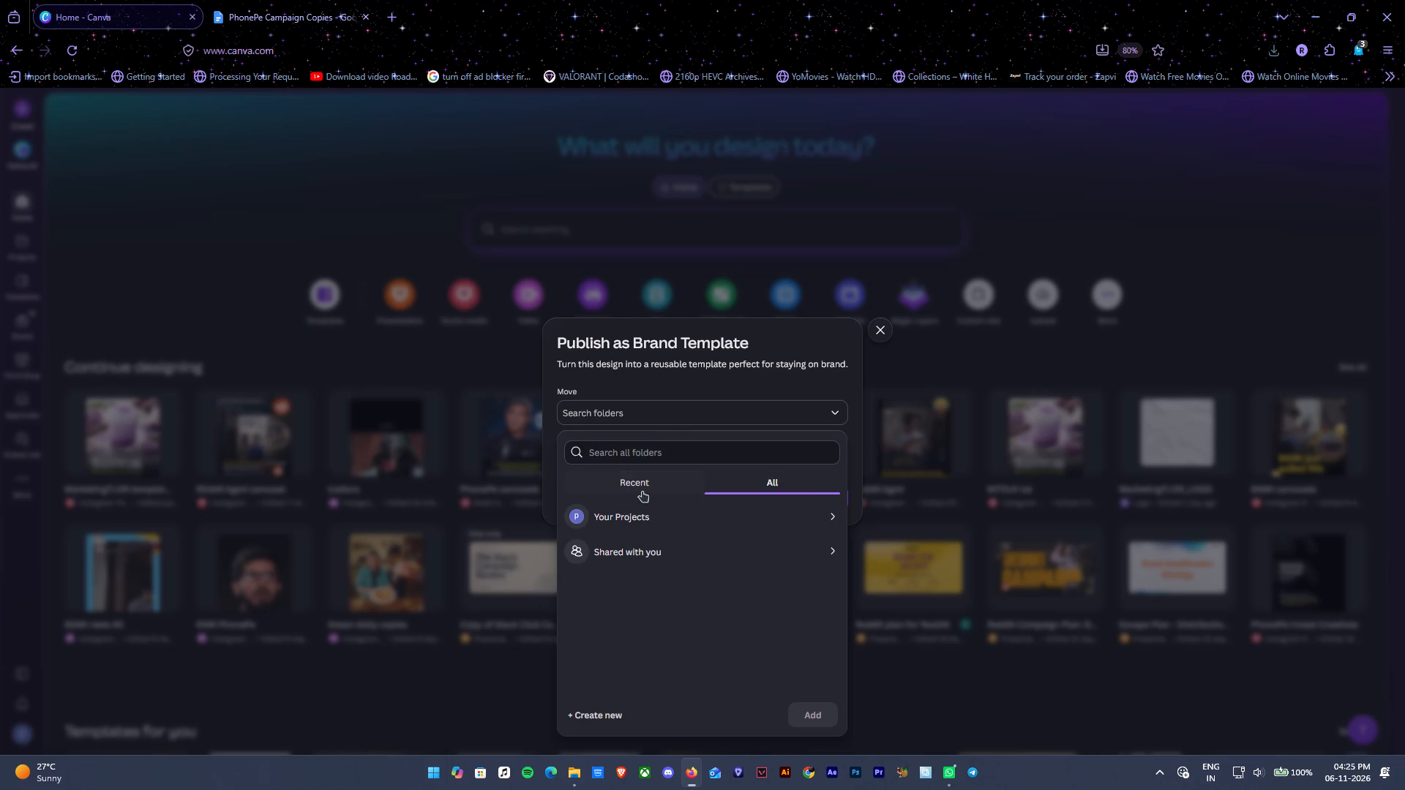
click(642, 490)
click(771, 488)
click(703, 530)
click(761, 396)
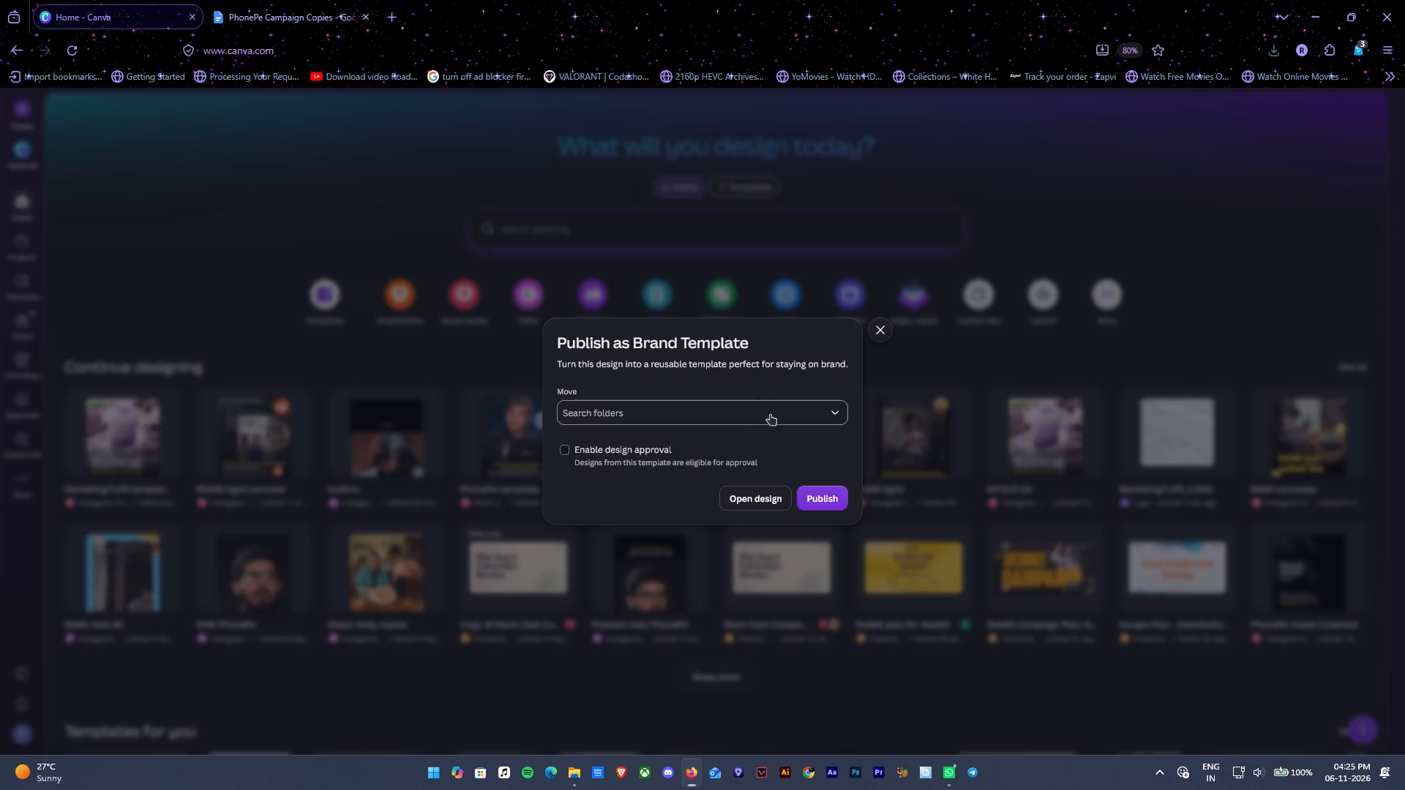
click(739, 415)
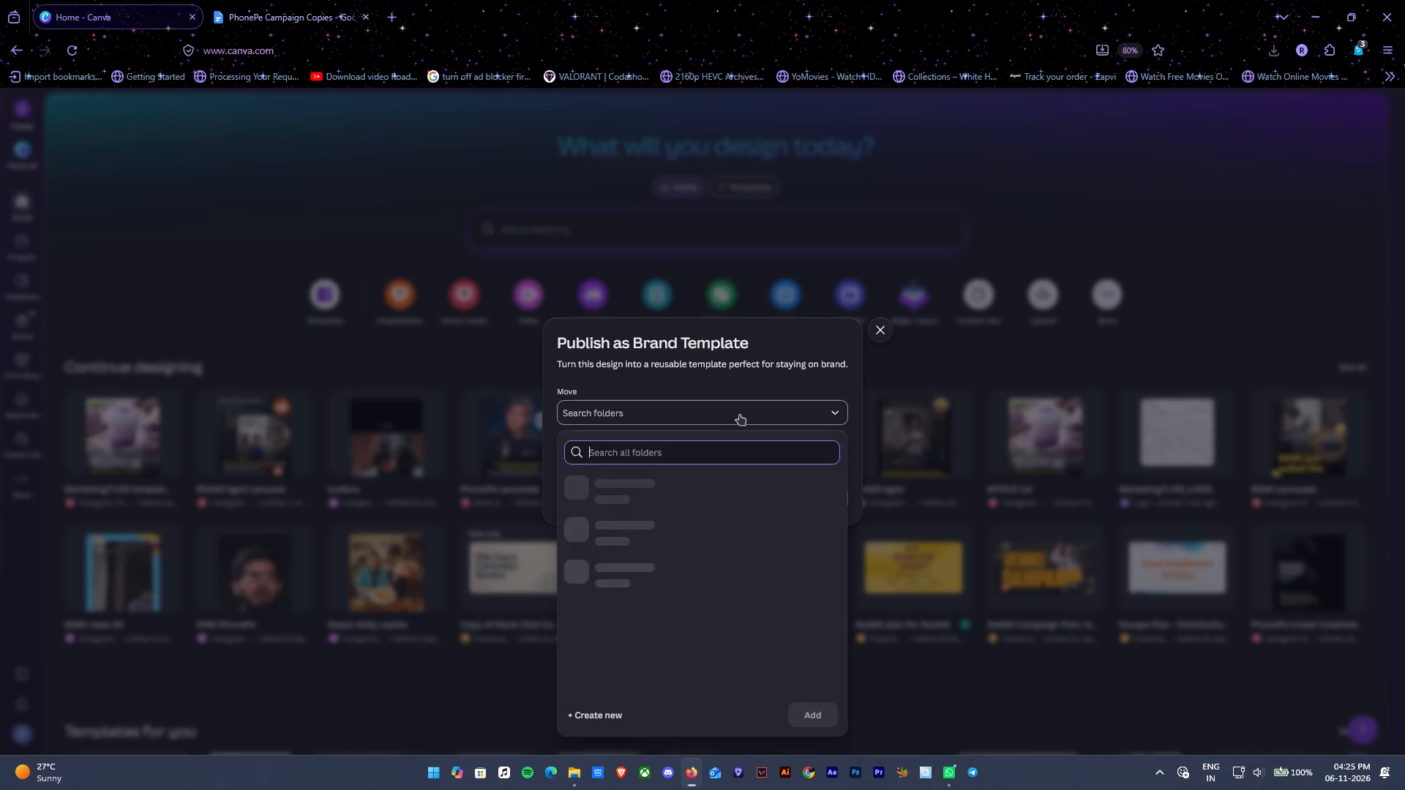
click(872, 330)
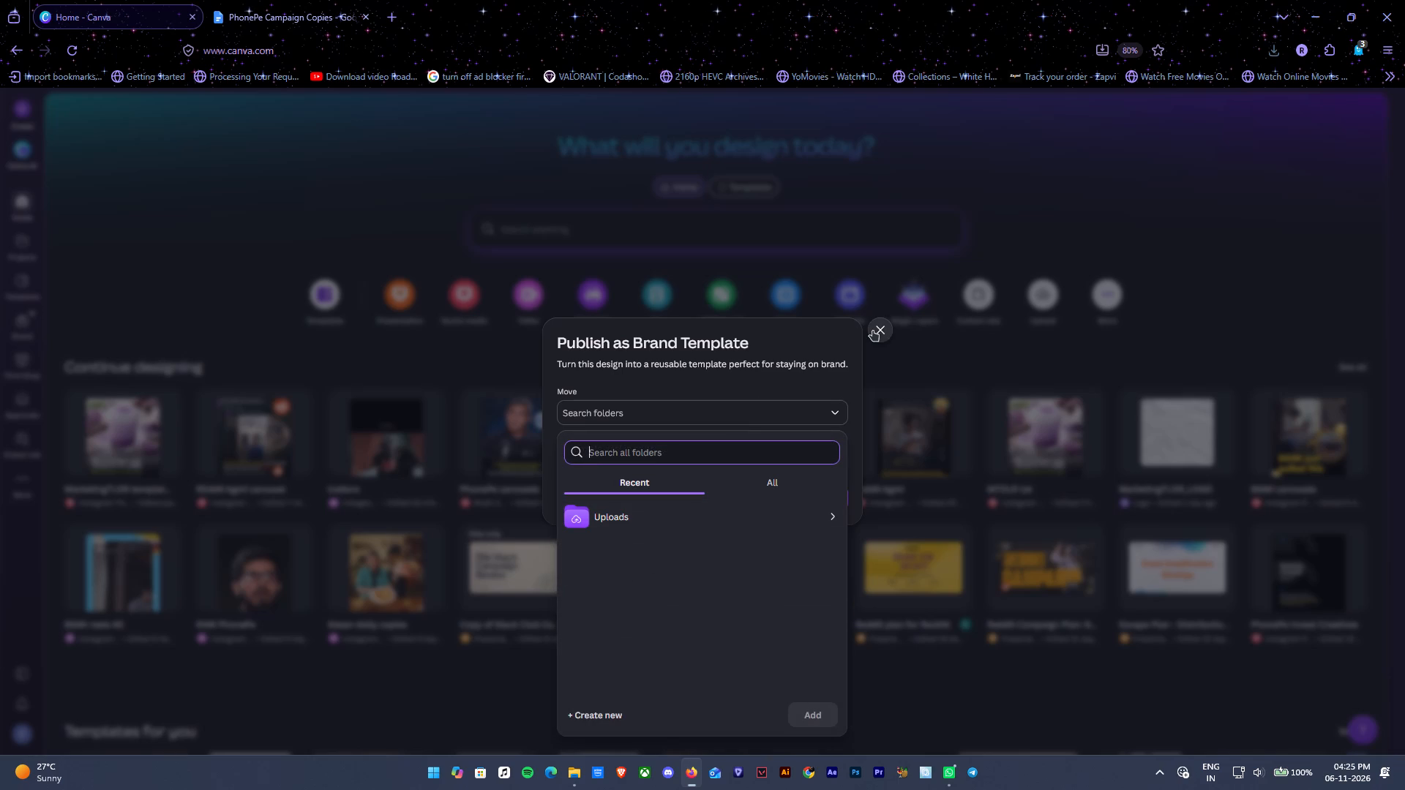
Publish the MarketingTLDR carousel template as a Brand Template in the Your Projects folder.
click(167, 404)
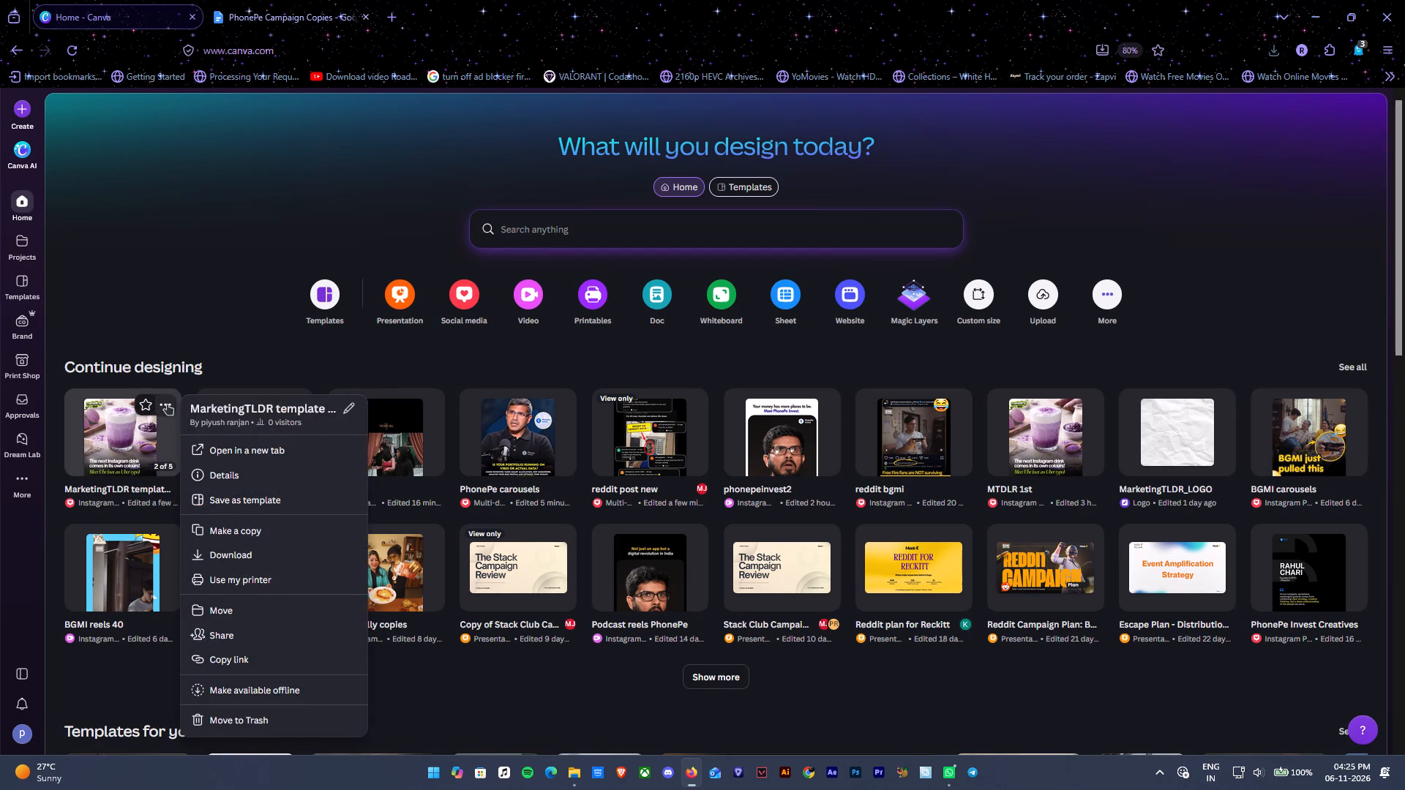
click(251, 505)
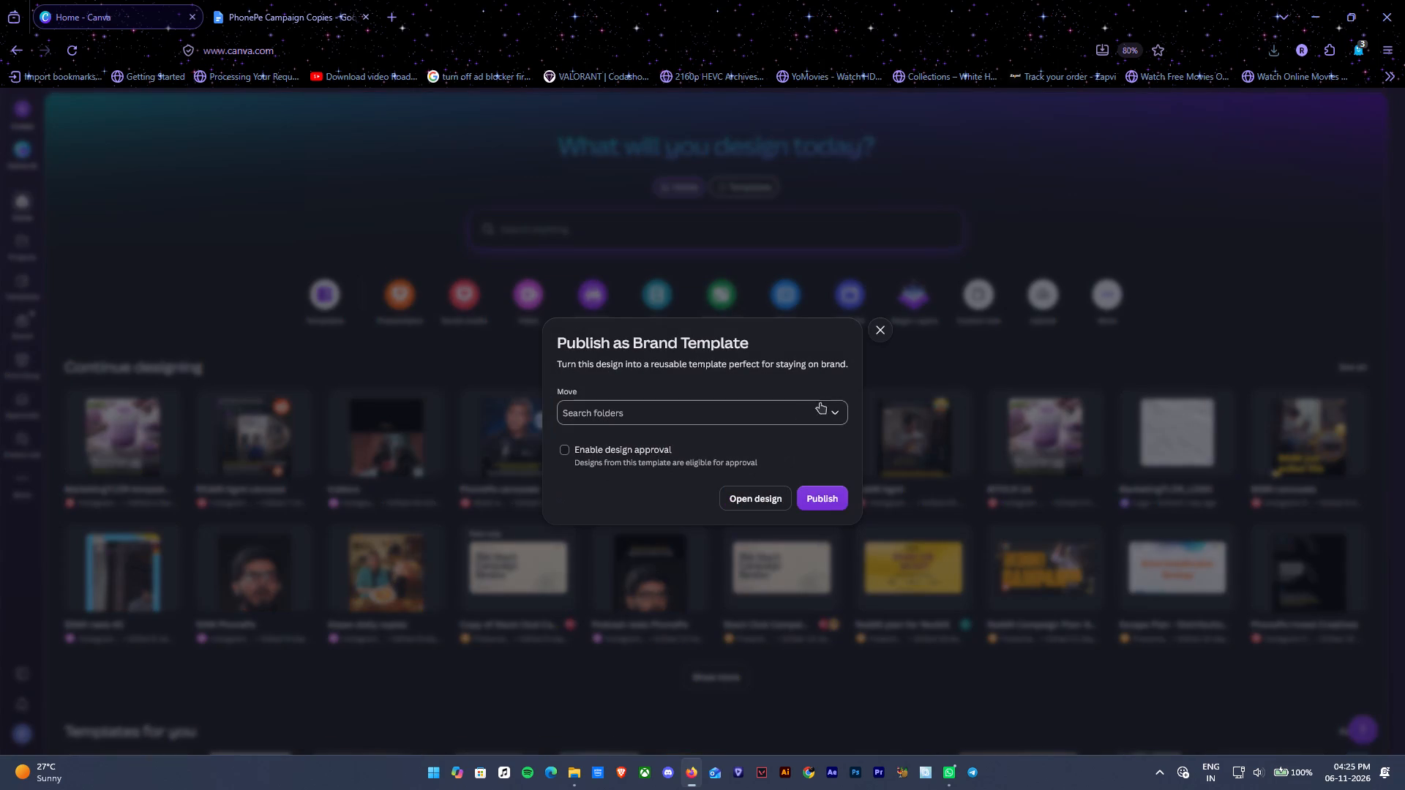
click(794, 408)
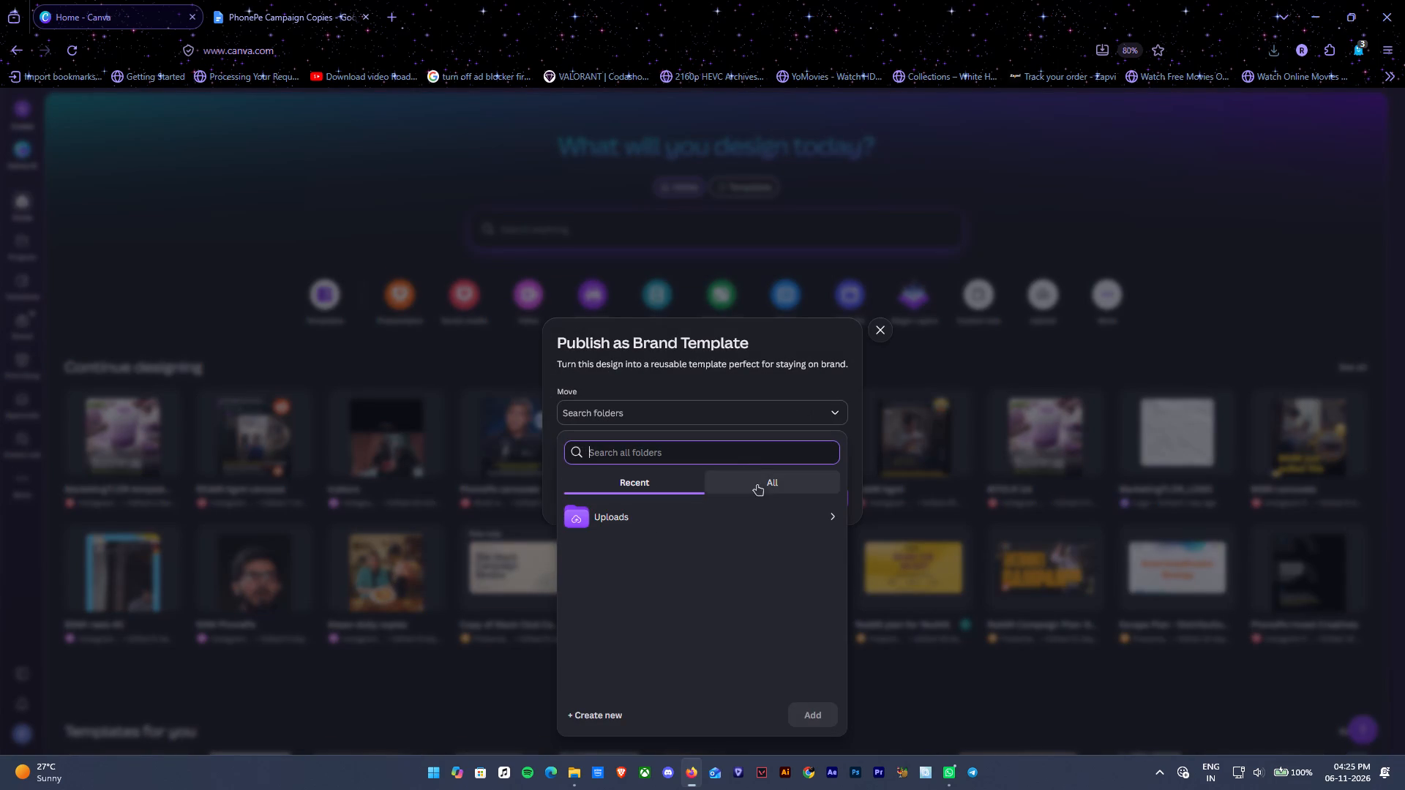
click(744, 513)
click(574, 475)
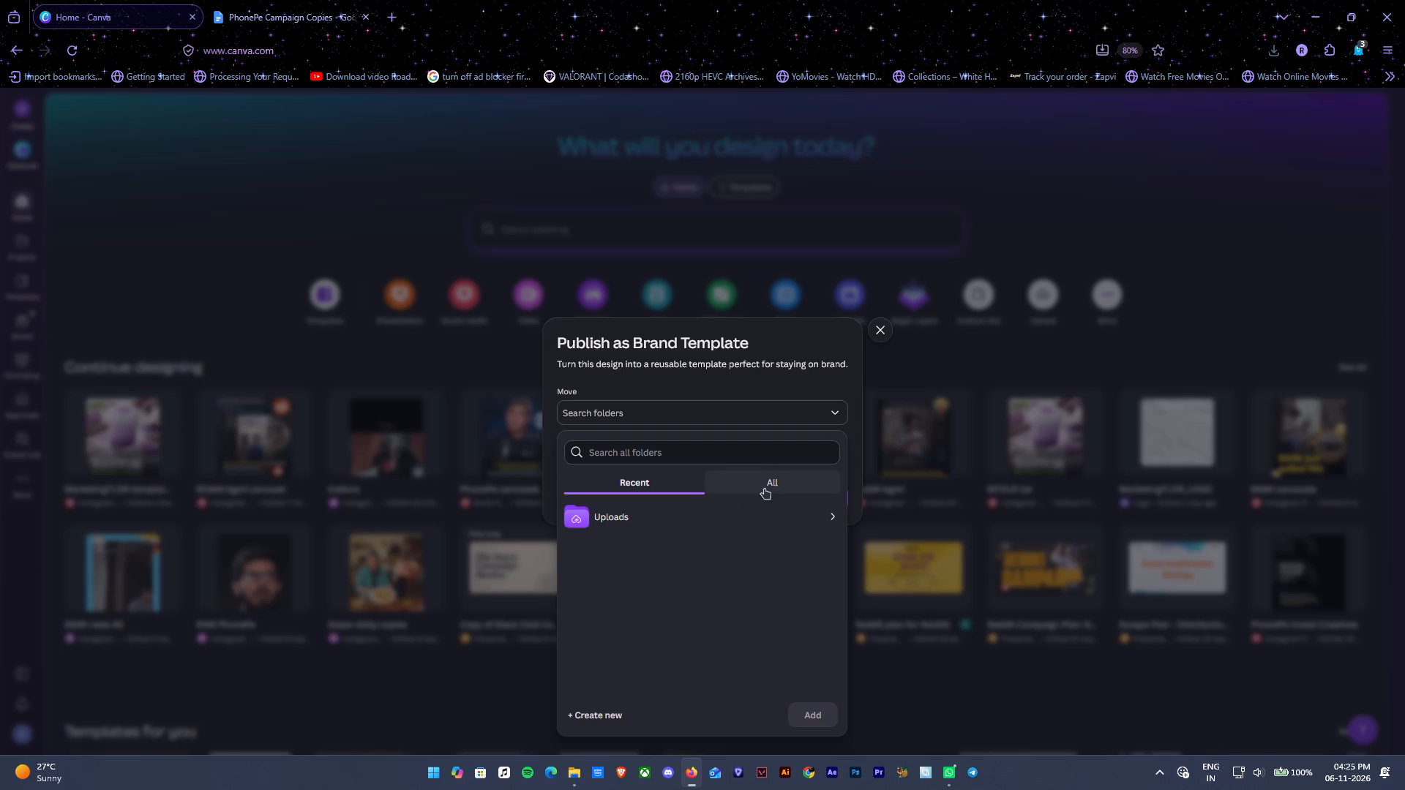
click(764, 487)
click(693, 552)
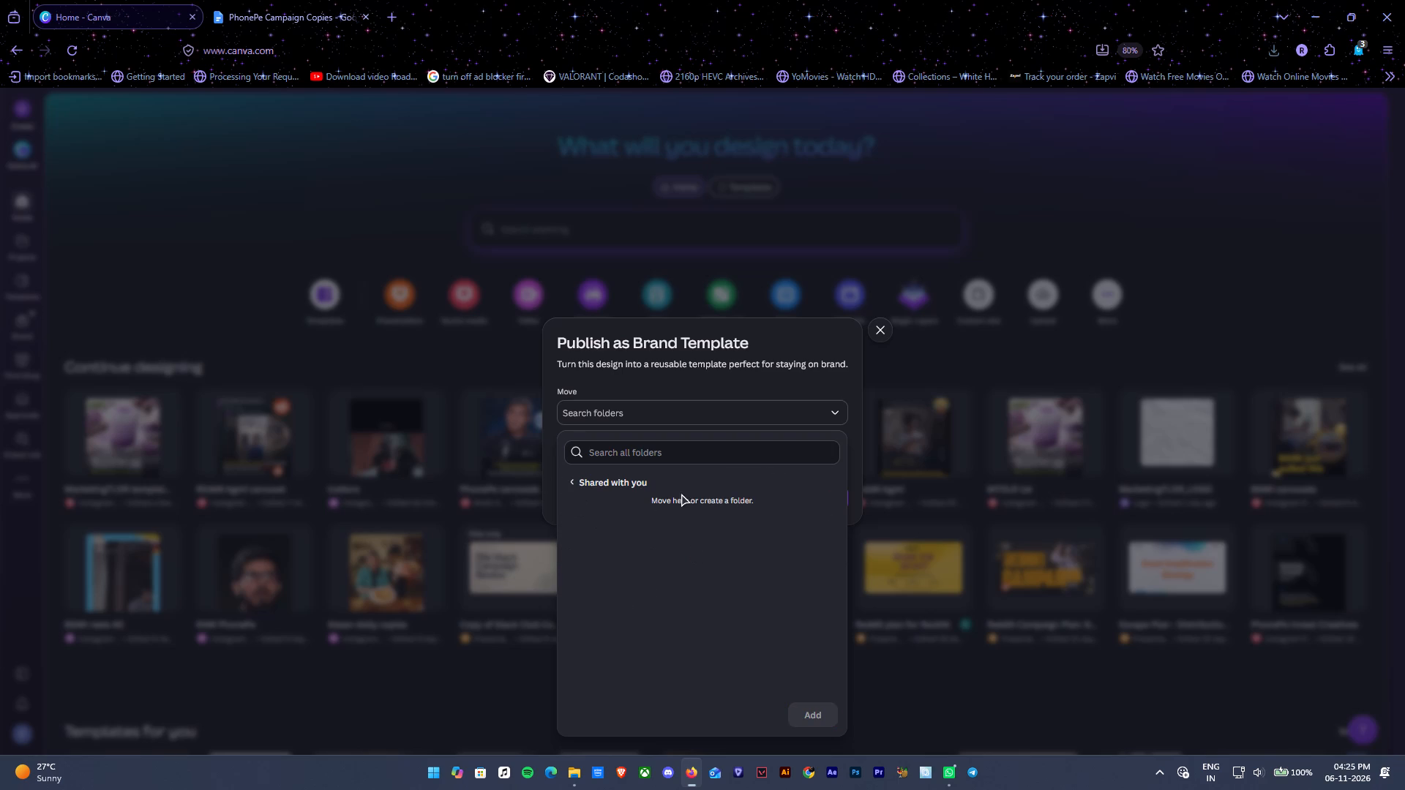
click(618, 492)
click(618, 483)
click(570, 484)
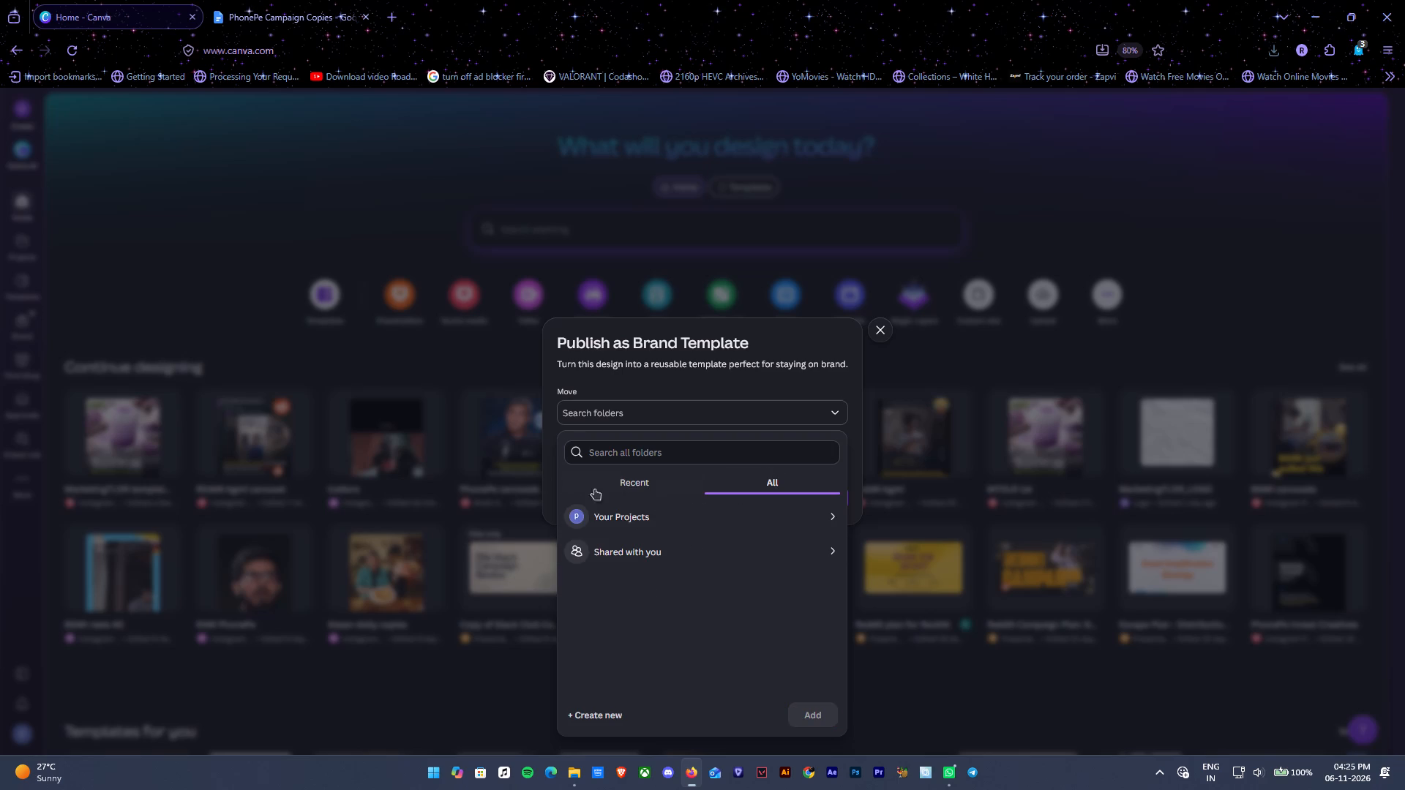
click(629, 508)
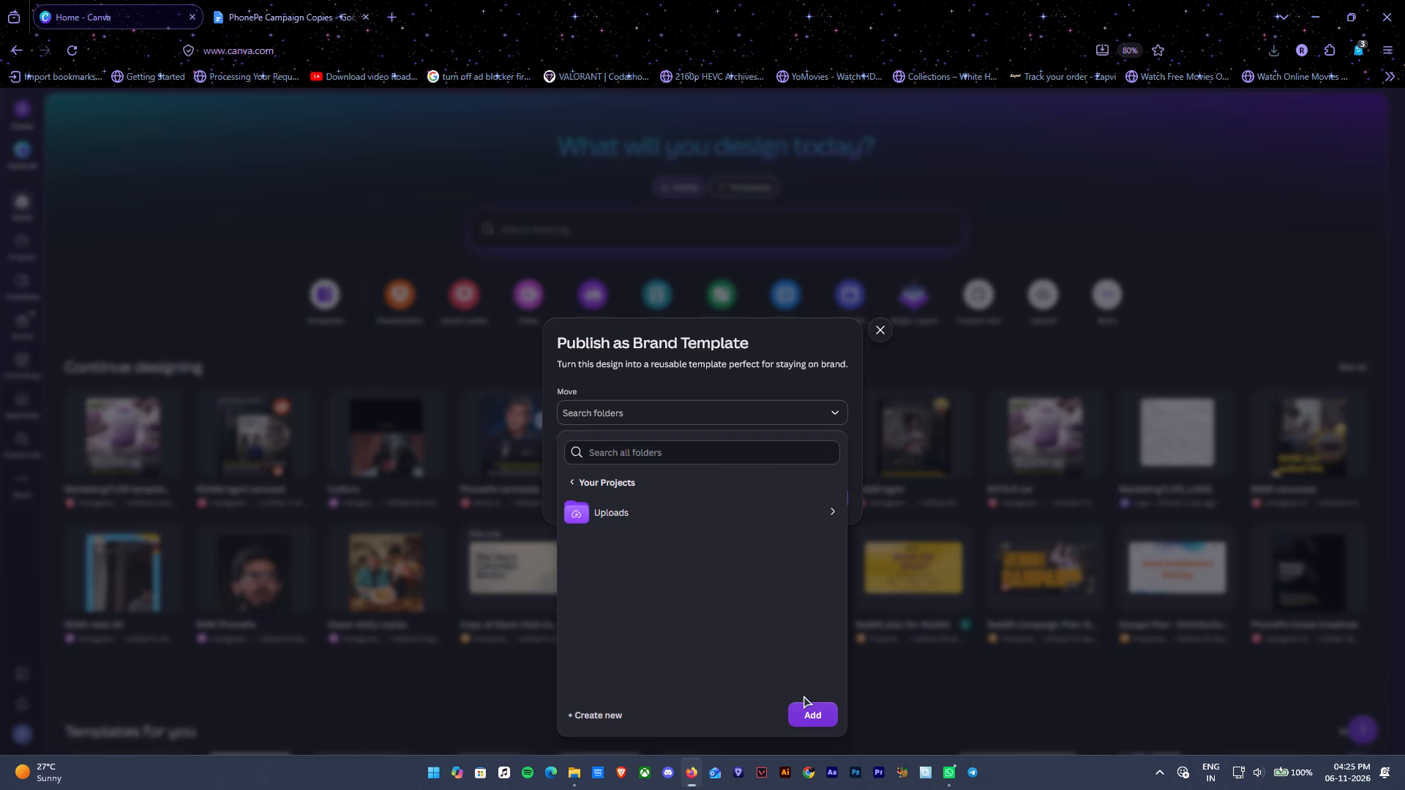
click(802, 712)
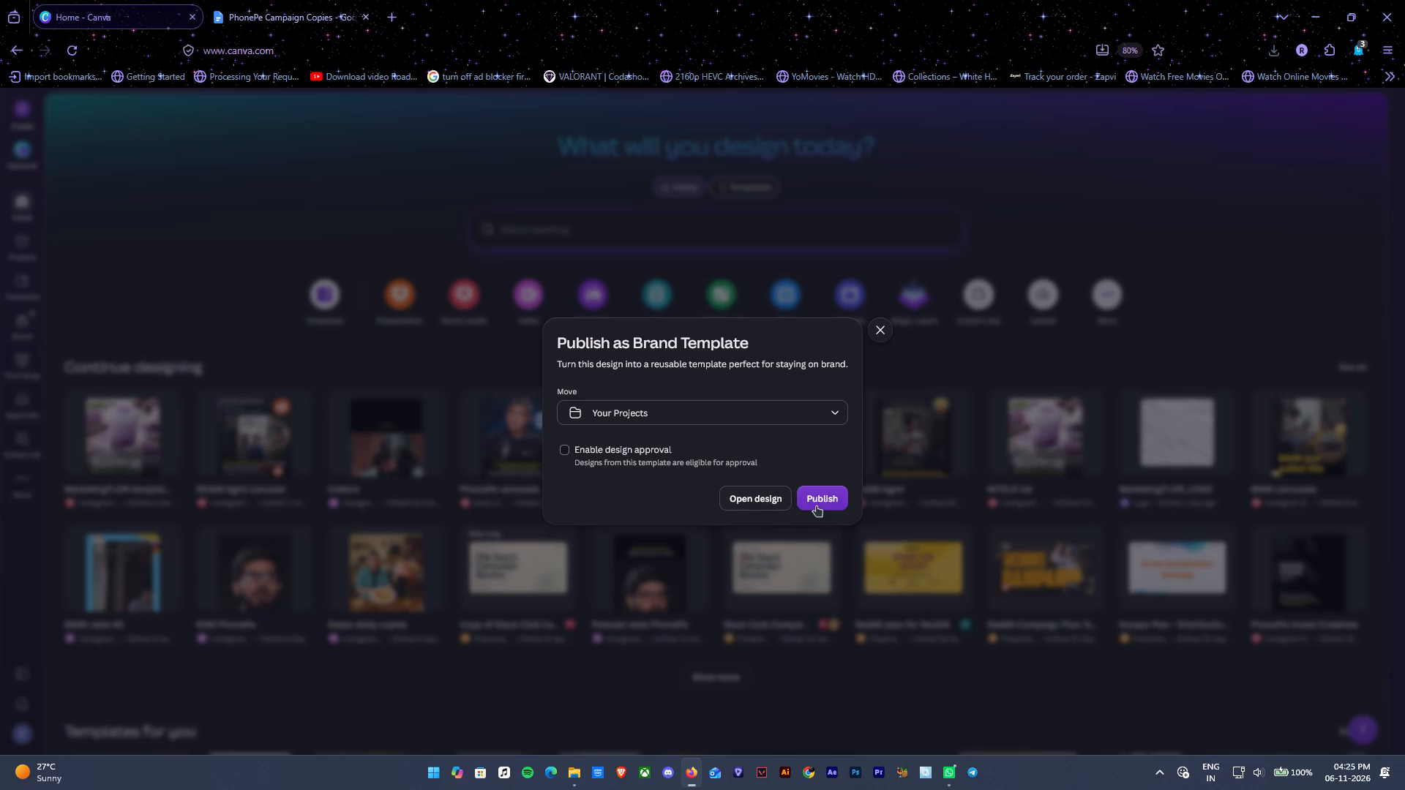
click(817, 501)
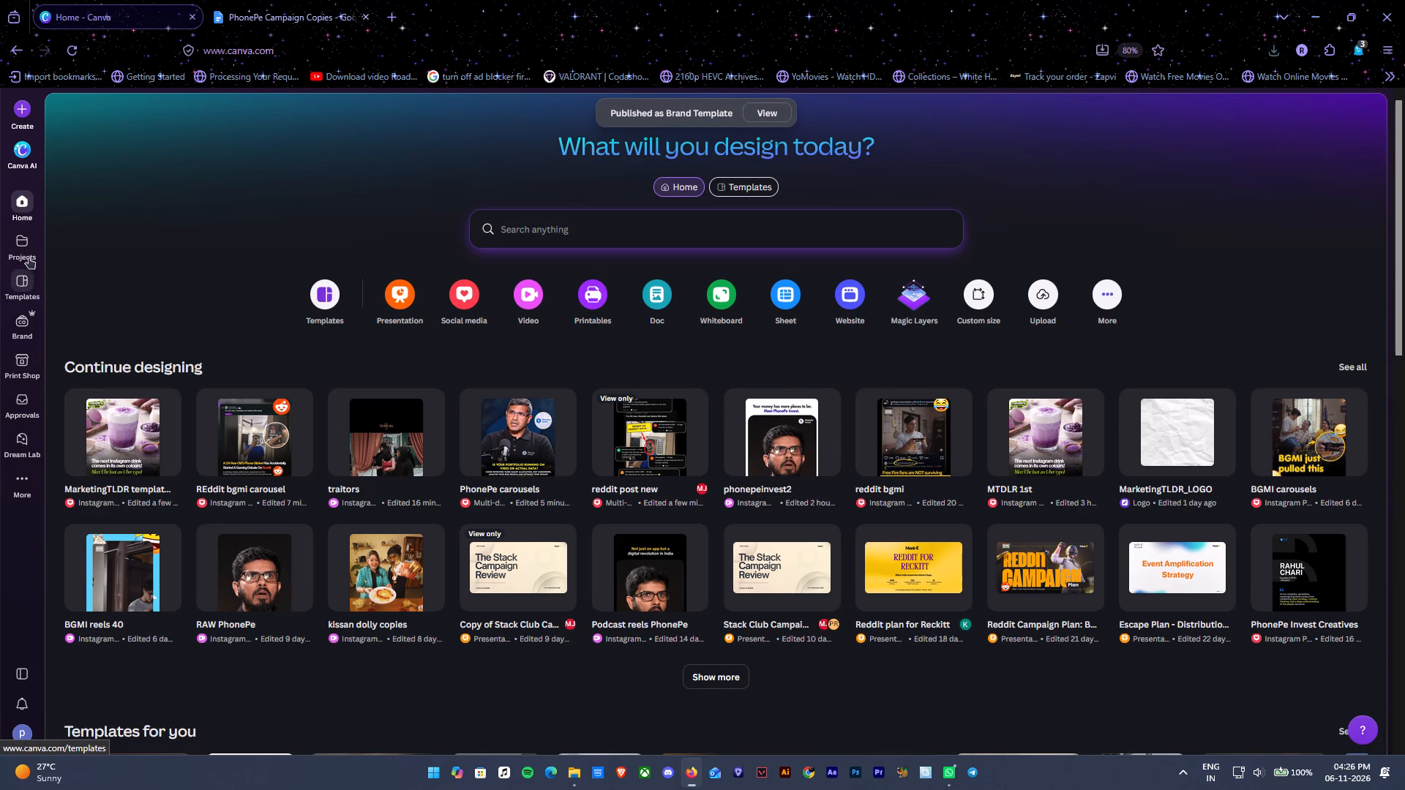
Look for the published MarketingTLDR carousel template in the Brand Kit's Brand Templates, Guidelines and All assets sections.
click(21, 325)
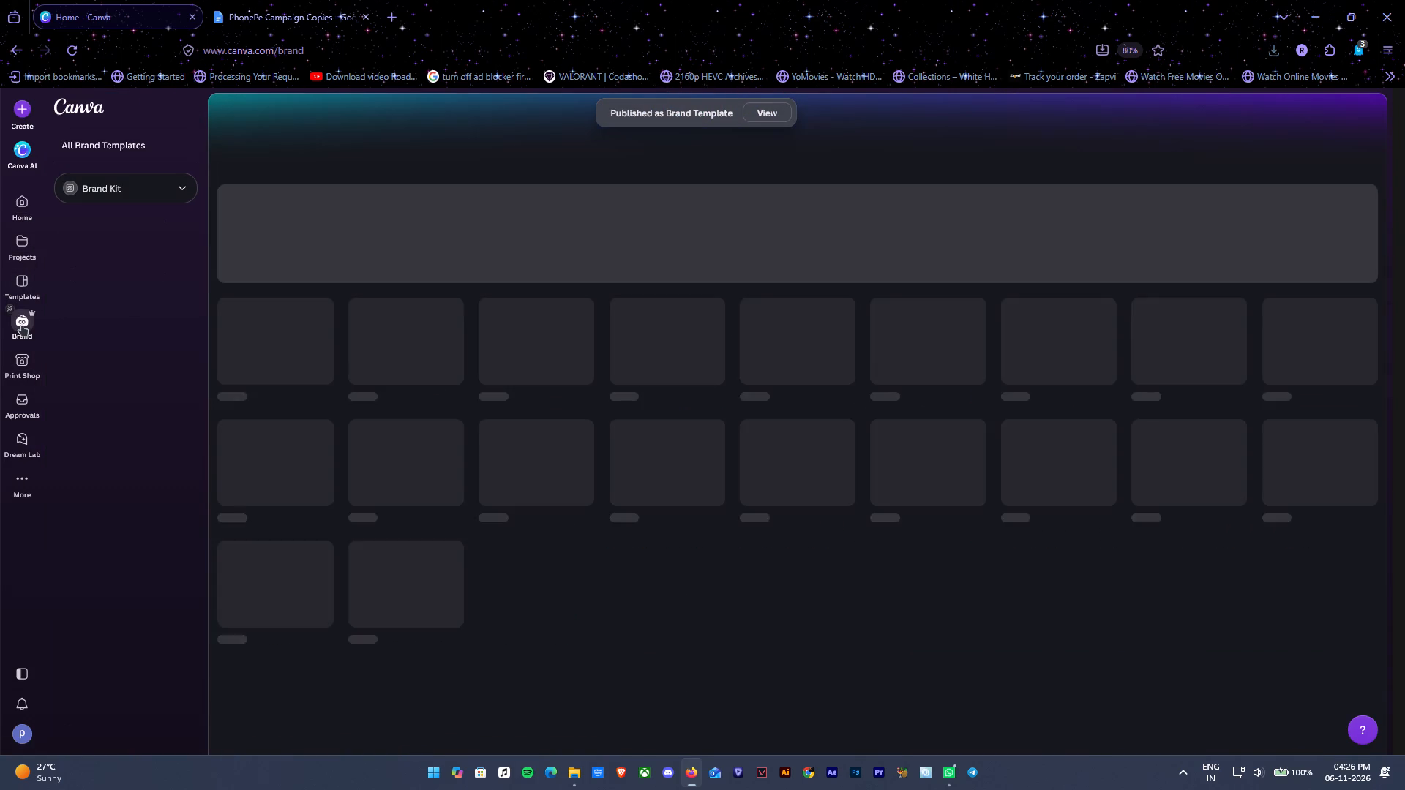
click(108, 273)
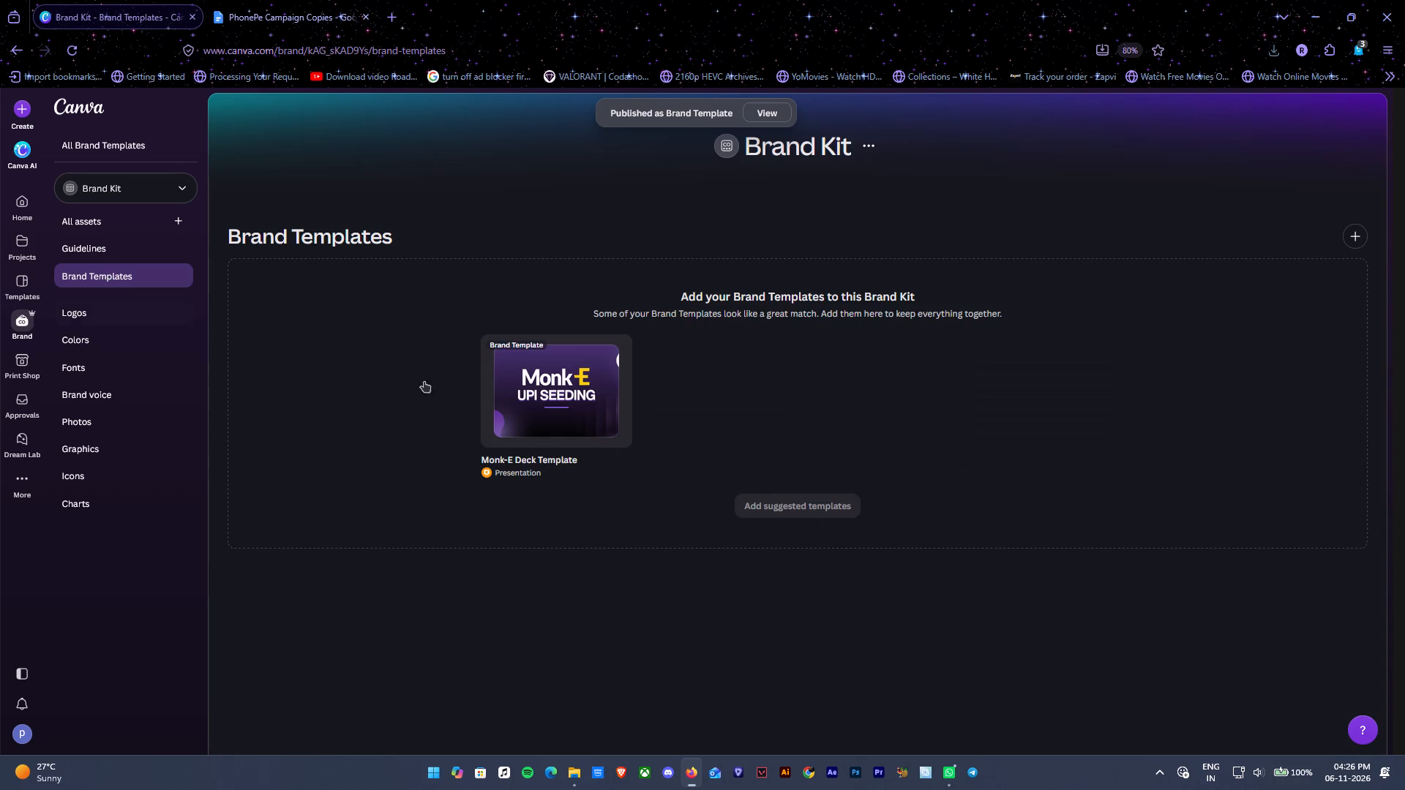
click(113, 252)
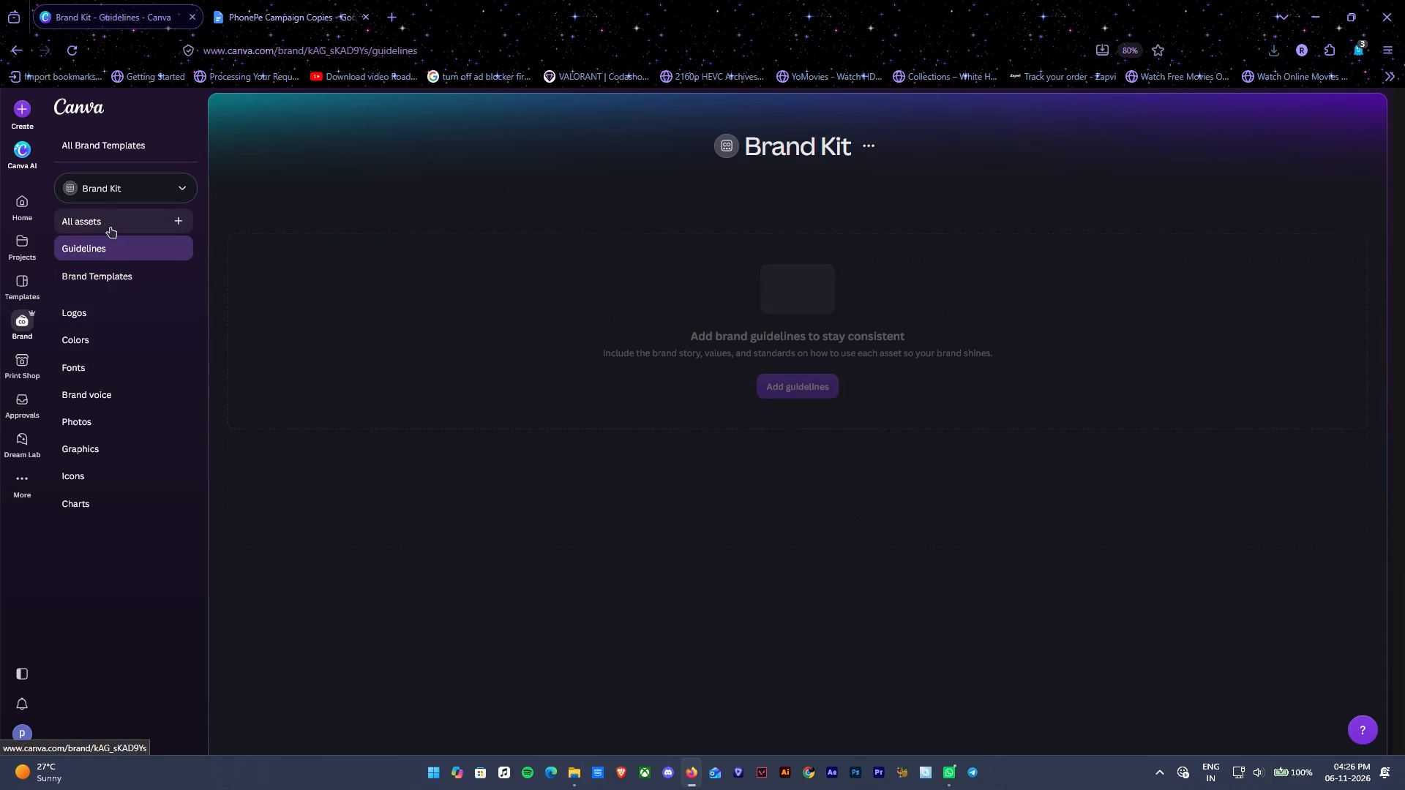
click(109, 226)
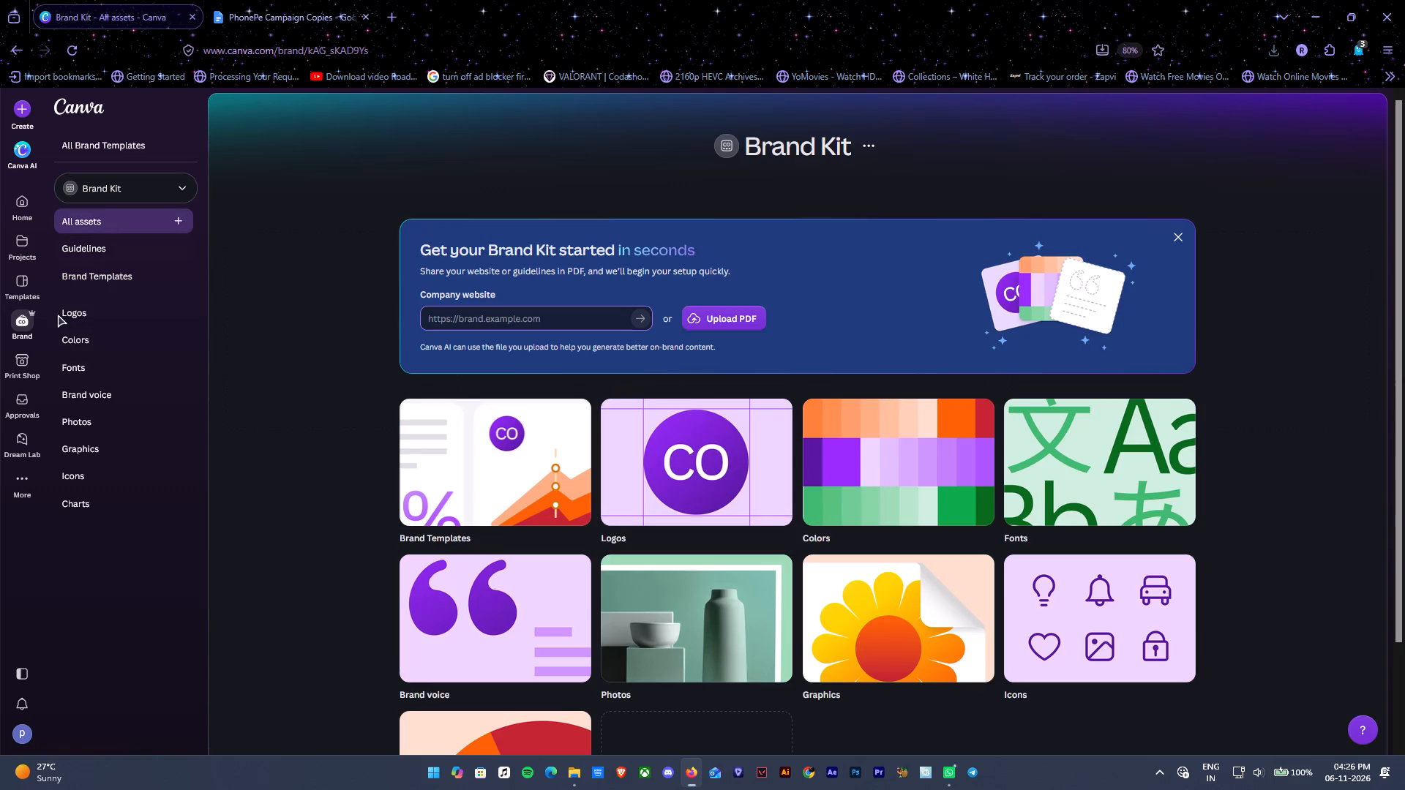
Return to the home page and open the MarketingTLDR template ~Carousels Brand Template page in a new tab to preview it.
click(26, 200)
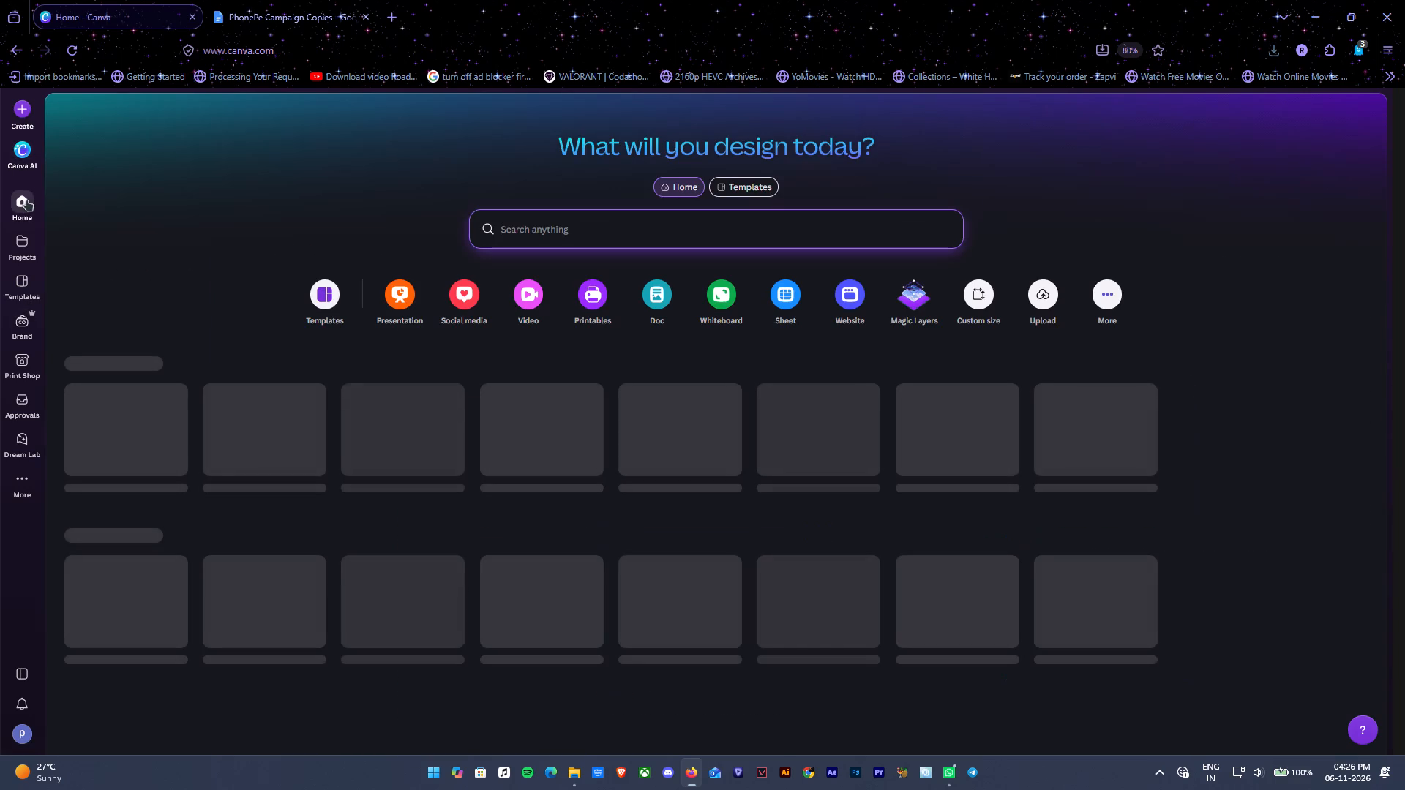
click(167, 398)
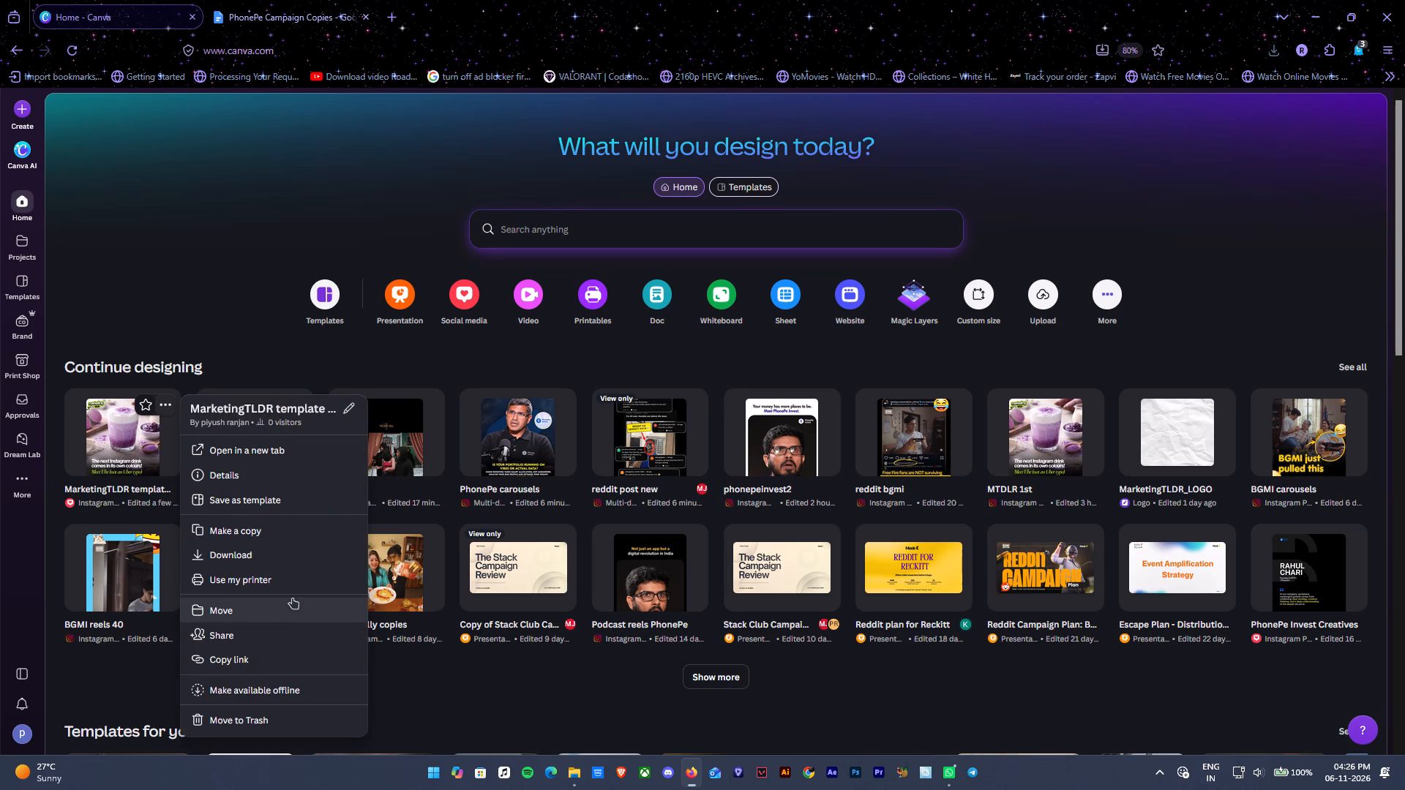
click(138, 436)
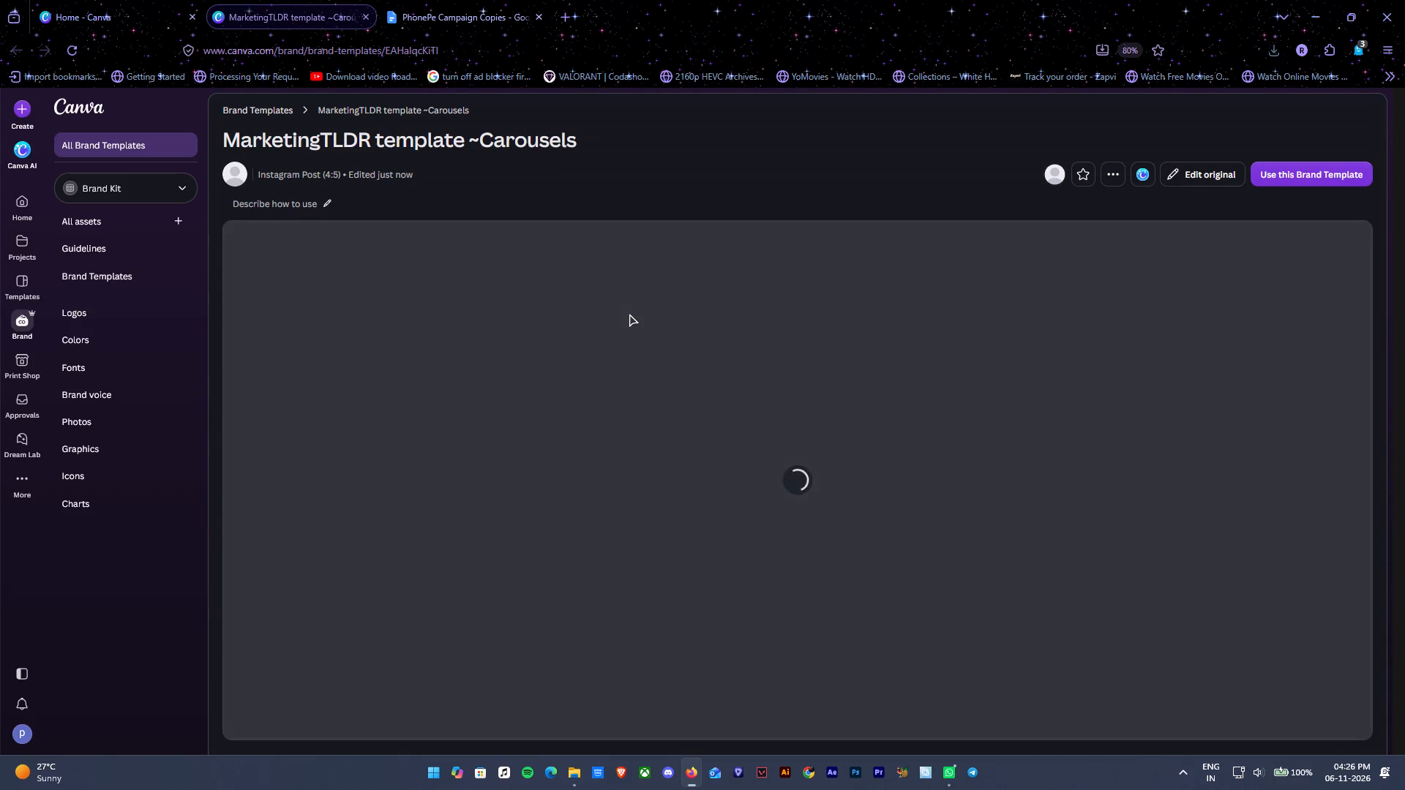
scroll(632, 315, down, 3)
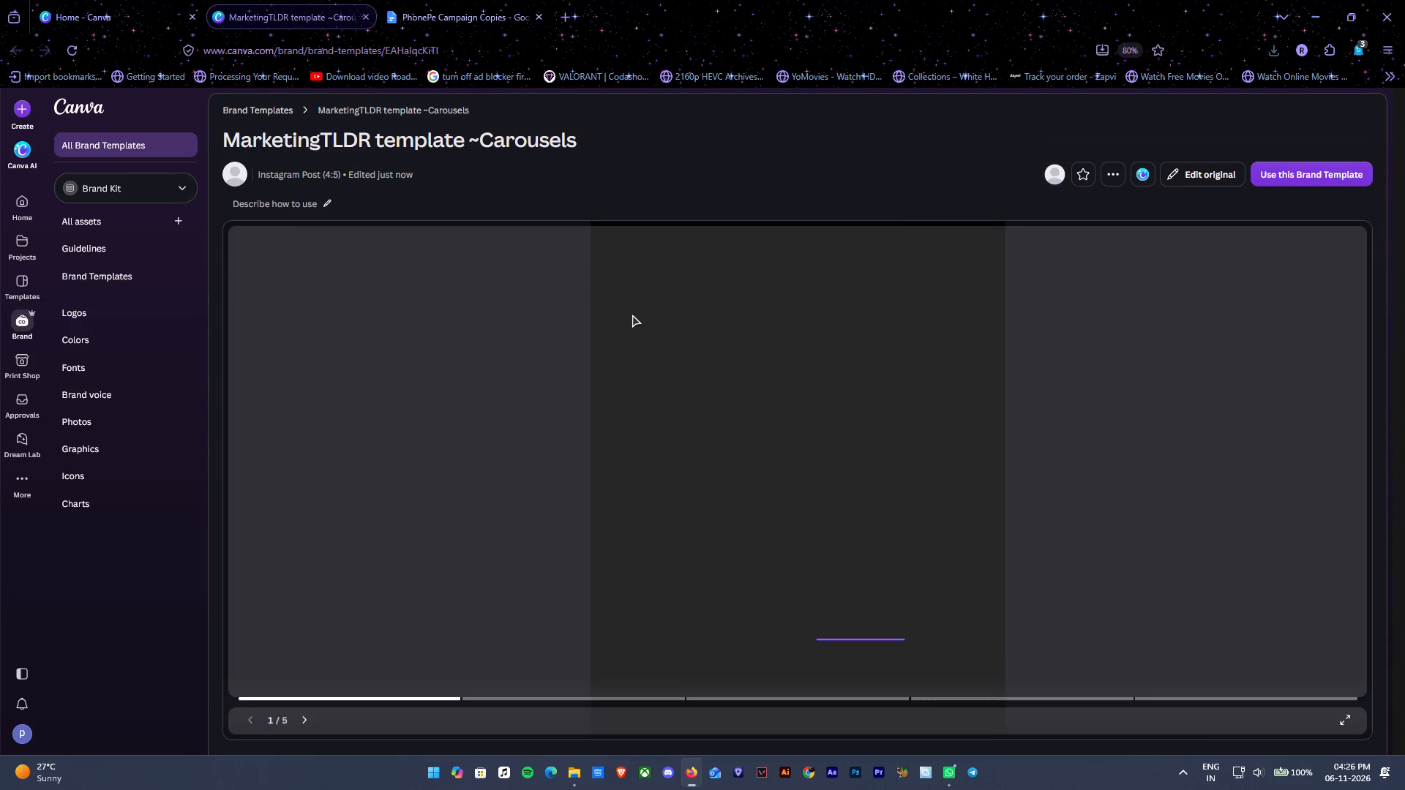
scroll(632, 315, up, 3)
scroll(632, 315, down, 2)
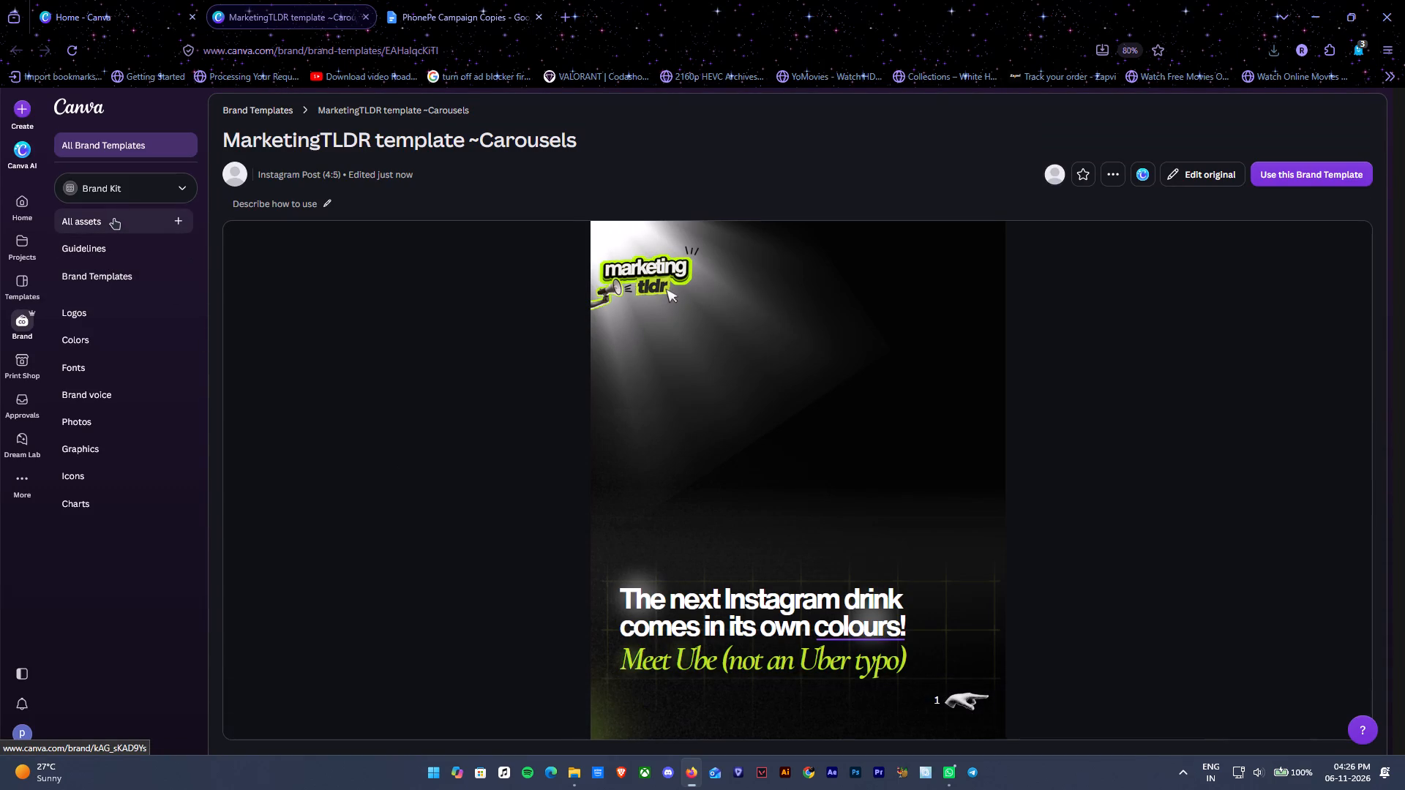
Check the Brand Kit's Brand Templates for the MarketingTLDR carousel template and close that browser tab.
click(114, 271)
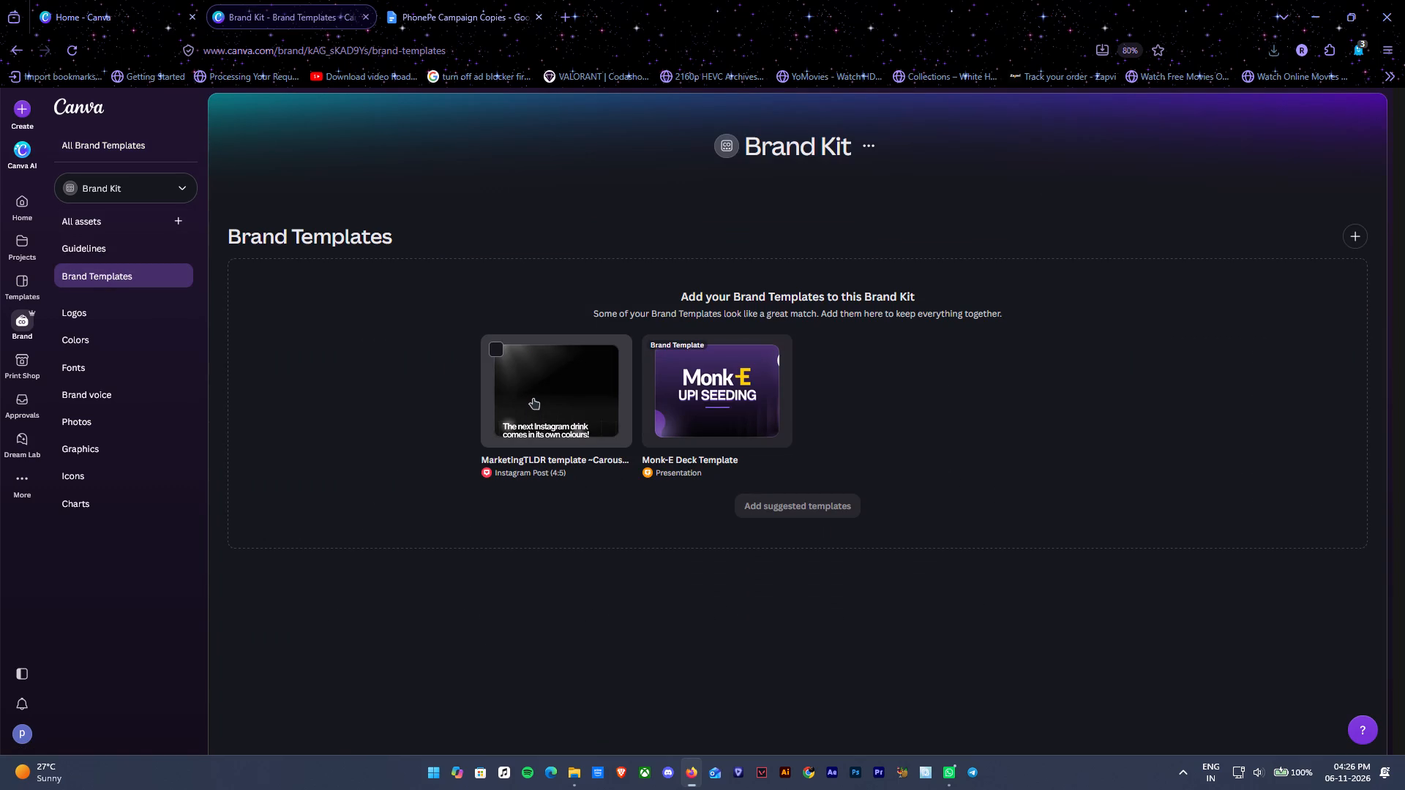
click(364, 23)
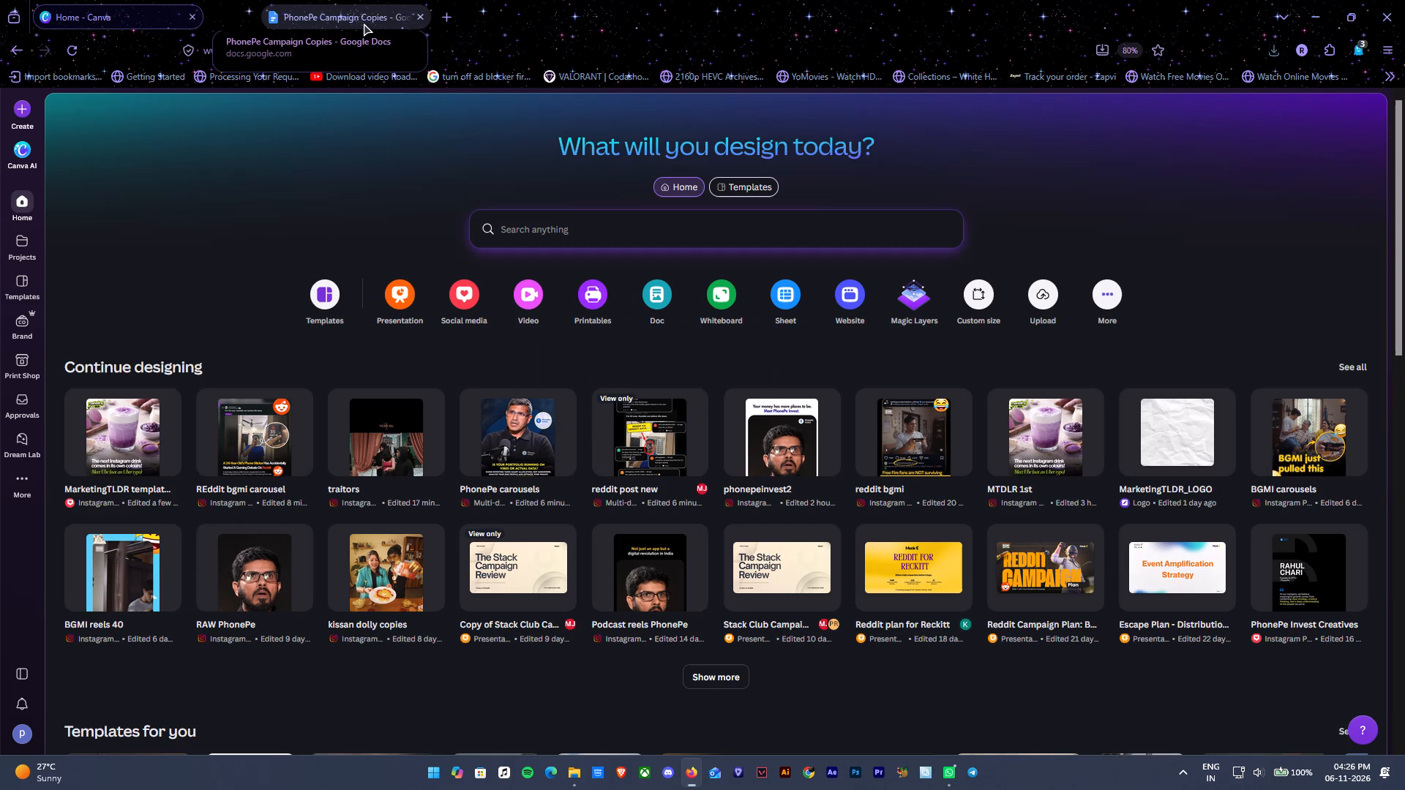
Reload the home page to refresh the recent designs.
click(75, 50)
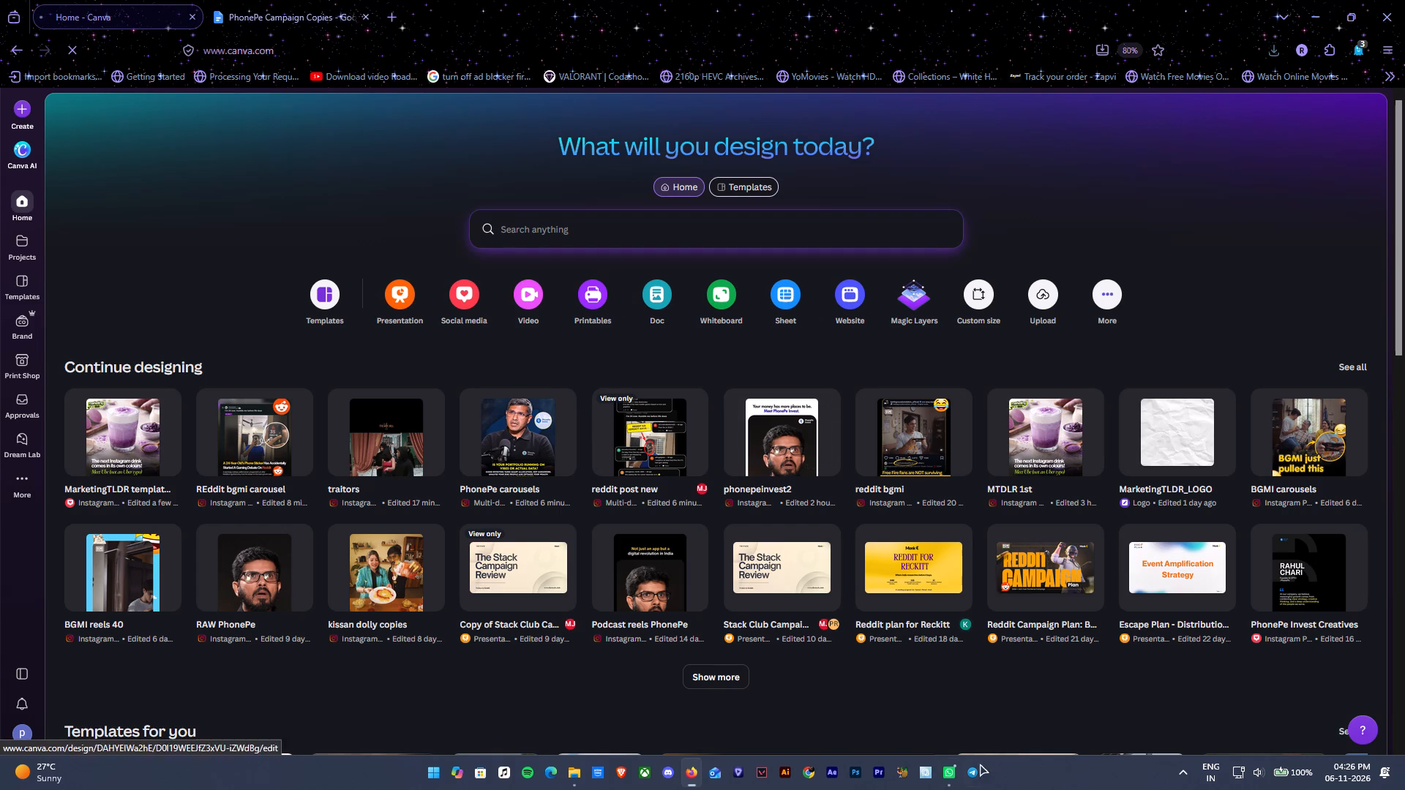